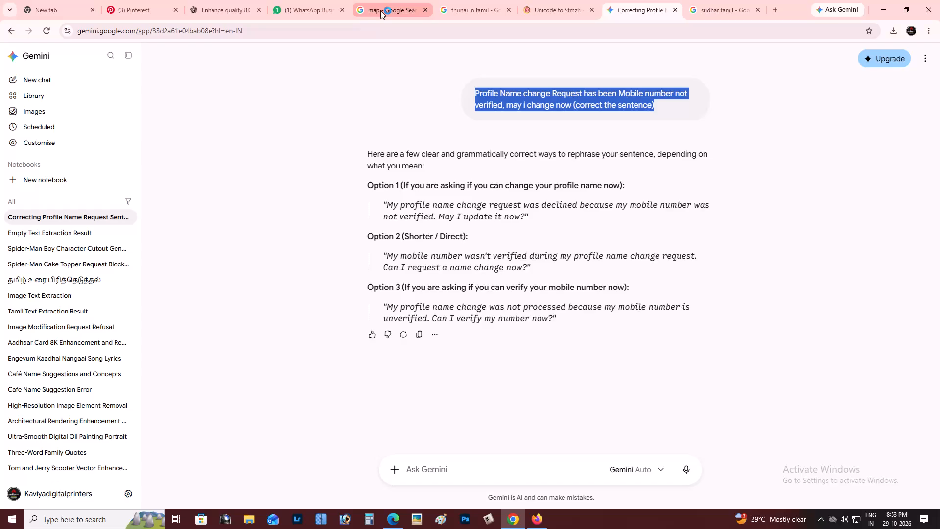
click(380, 10)
click(119, 0)
click(294, 264)
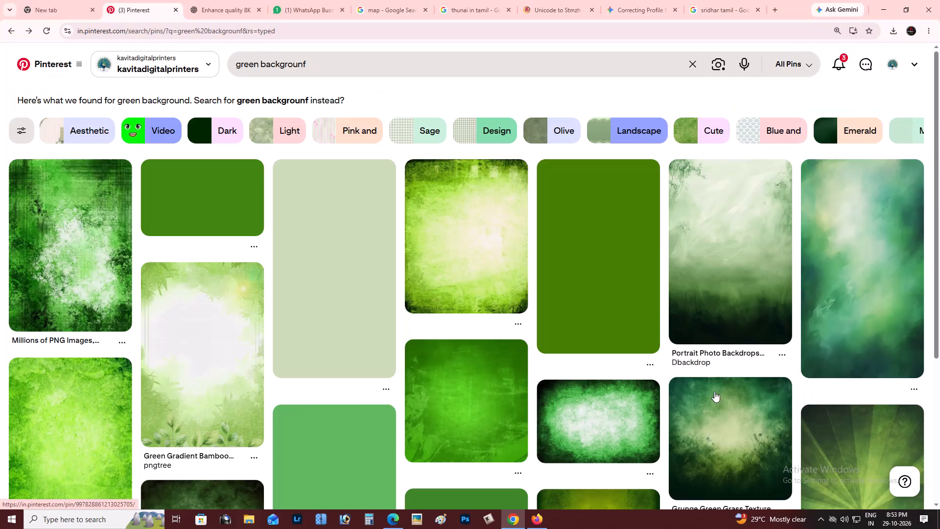
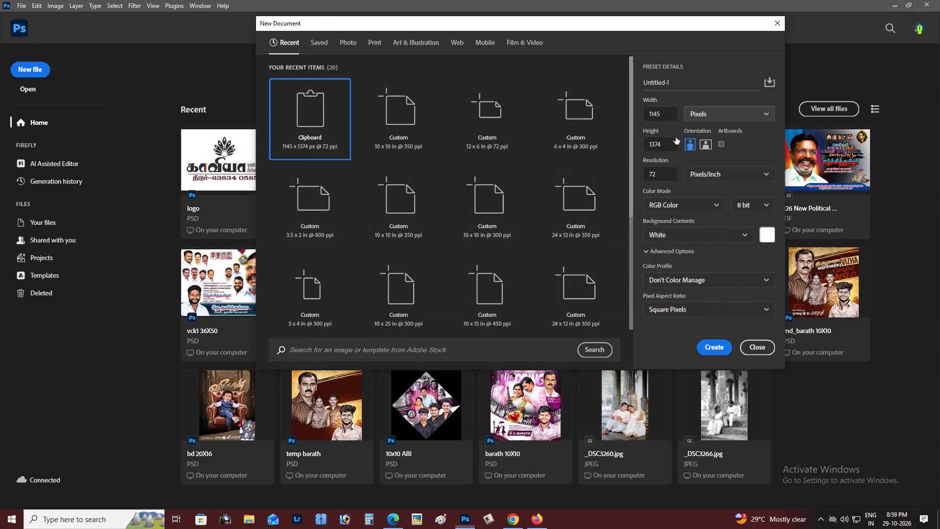
Create a new document 16 inches wide and 20 inches high at a resolution of 350 pixels/inch.
double_click(659, 115)
text(20)
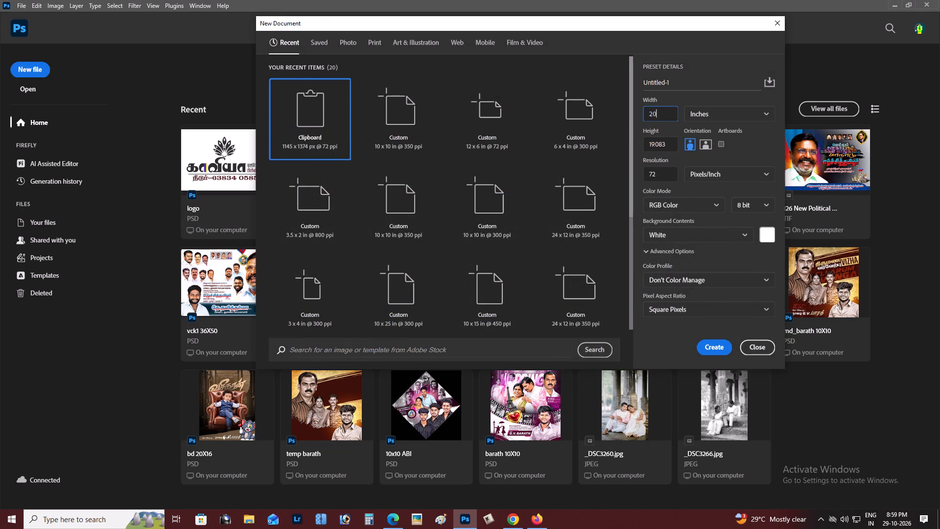
key(BackSpace)
key(BackSpace)
text(16)
double_click(657, 147)
key(2)
key(0)
drag(662, 173, 639, 171)
text(350)
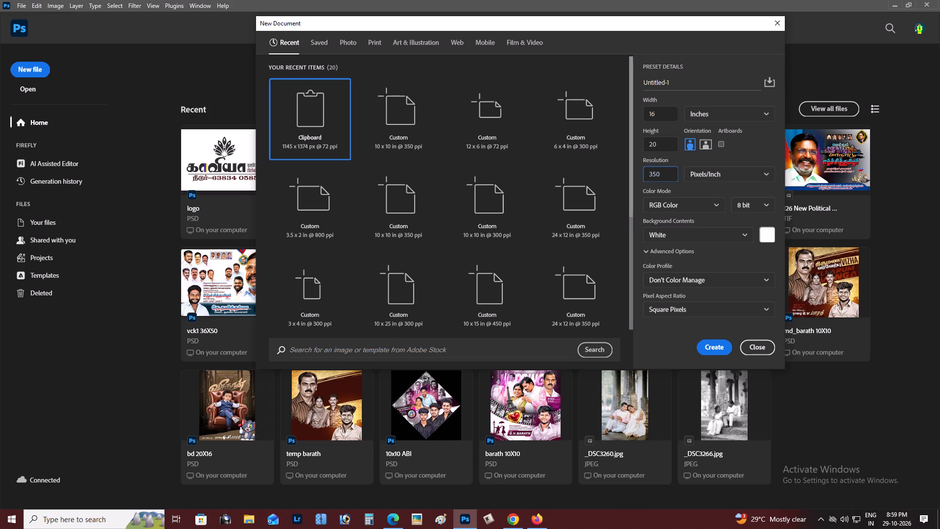
key(Return)
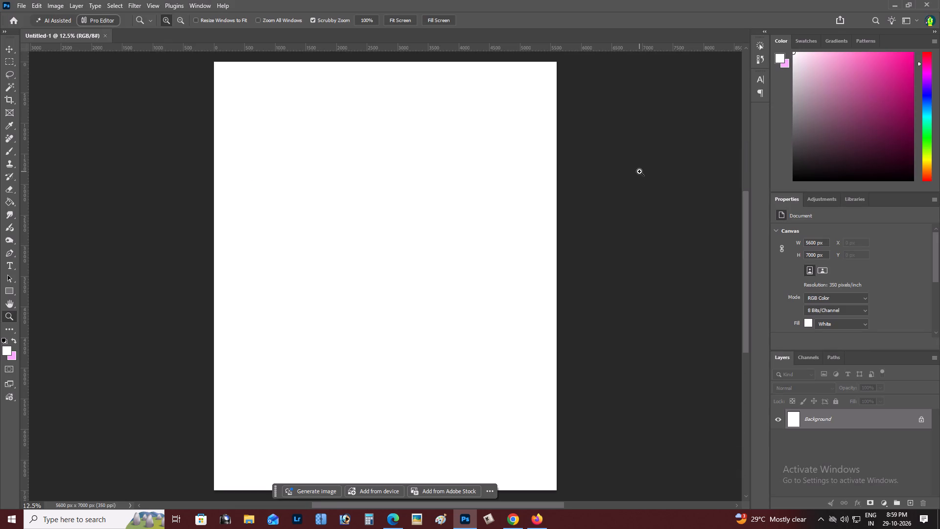
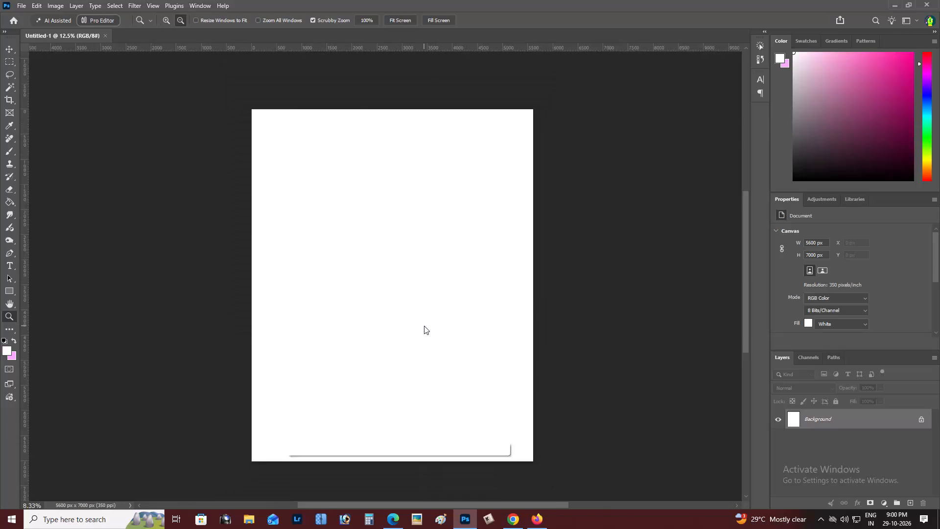
Copy the enhanced portrait image from ChatGPT in the browser and paste it into the blank Photoshop document.
click(441, 336)
key(alt+Tab)
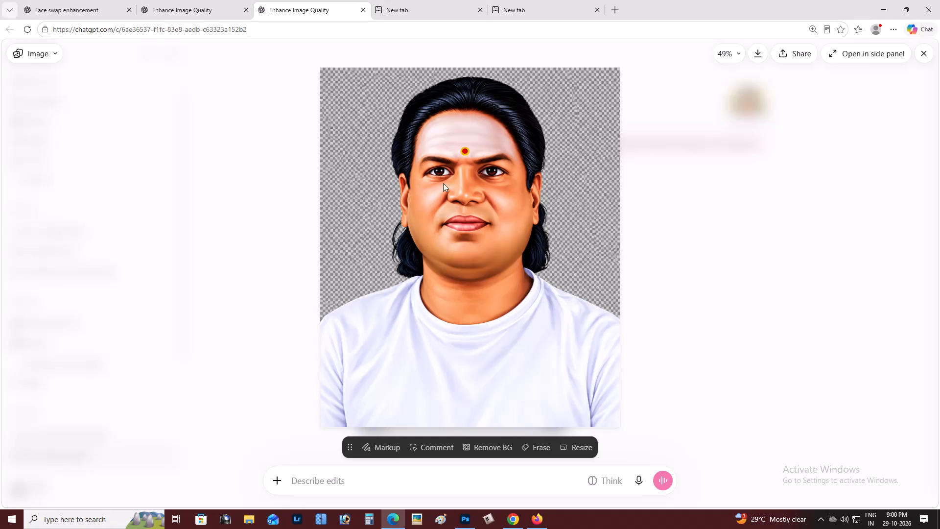
right_click(443, 183)
click(498, 223)
key(alt+Tab)
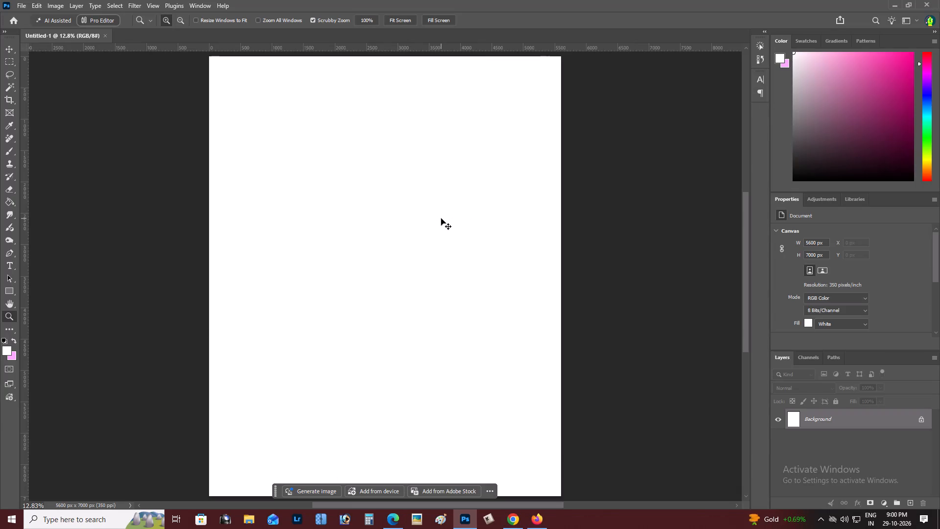
key(ctrl+v)
Scale the pasted portrait proportionally to about 5407 x 6488 px so it nearly fills the canvas.
key(z)
alt+click(392, 257)
key(ctrl+r)
key(ctrl+t)
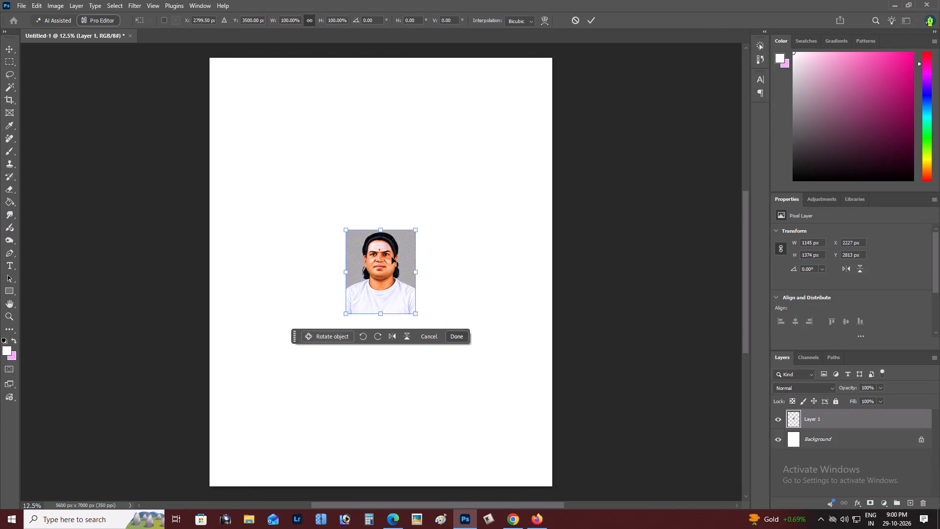
alt+drag(416, 228, 546, 71)
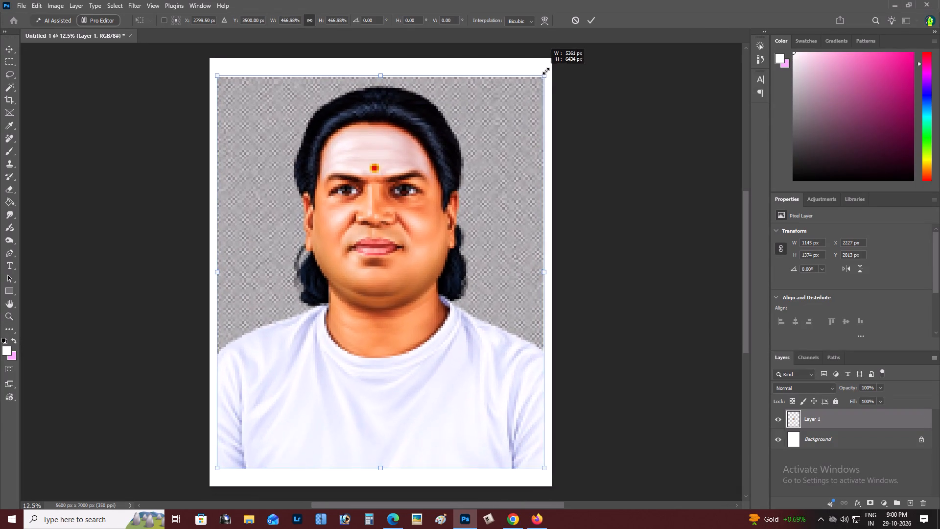
alt+drag(546, 71, 546, 72)
key(ctrl+shift+Return)
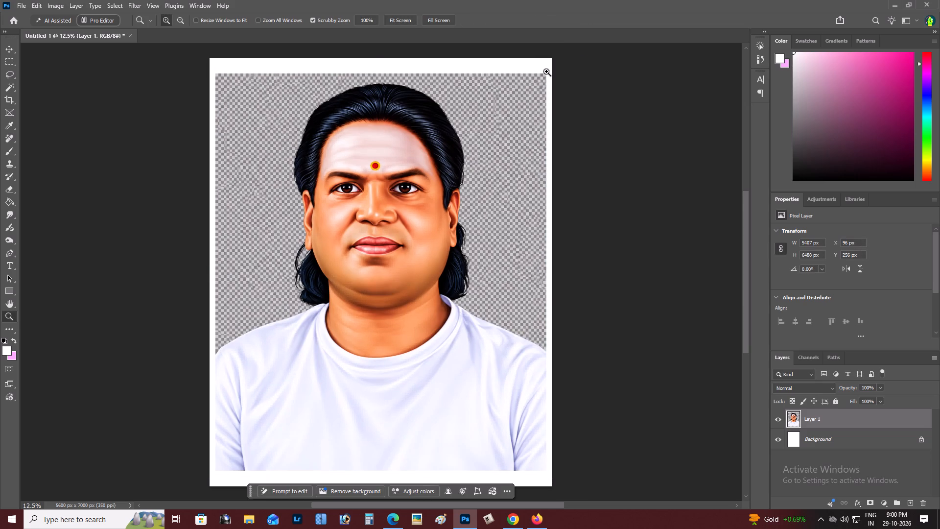
Select the man as the subject, cut him out, delete the leftover checkered background layer, and paste the cutout back.
key(z)
alt+click(439, 177)
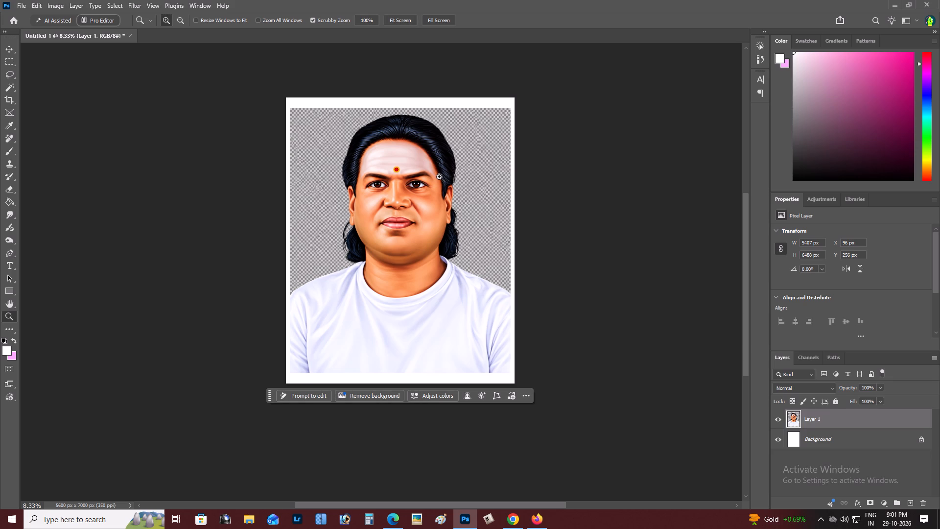
click(461, 395)
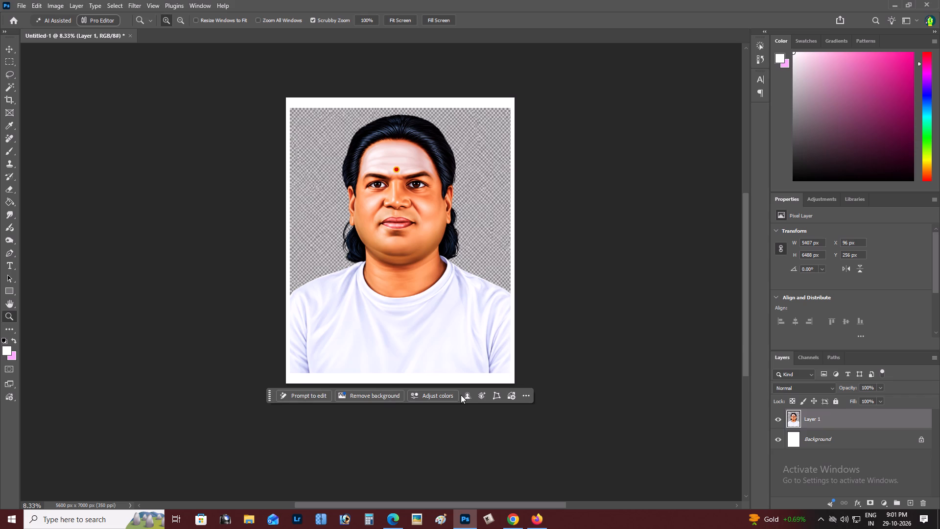
click(467, 397)
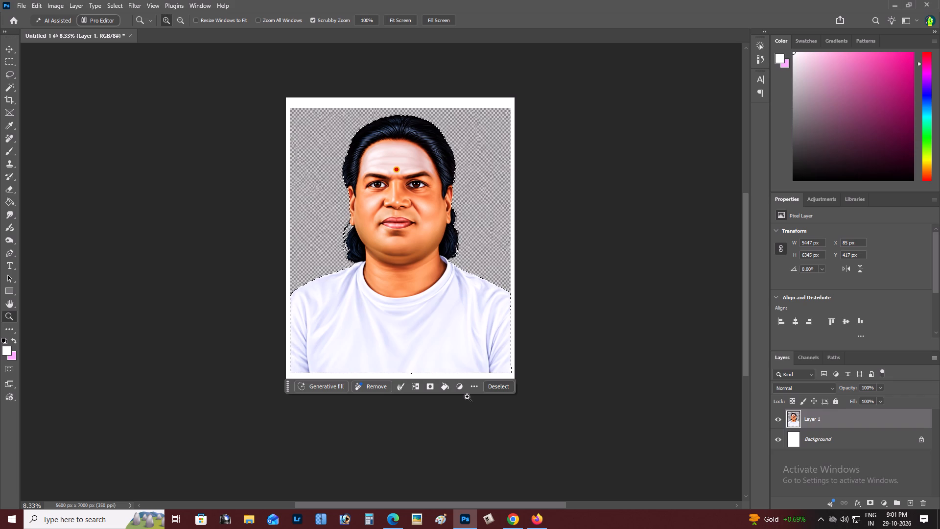
key(ctrl+x)
key(BackSpace)
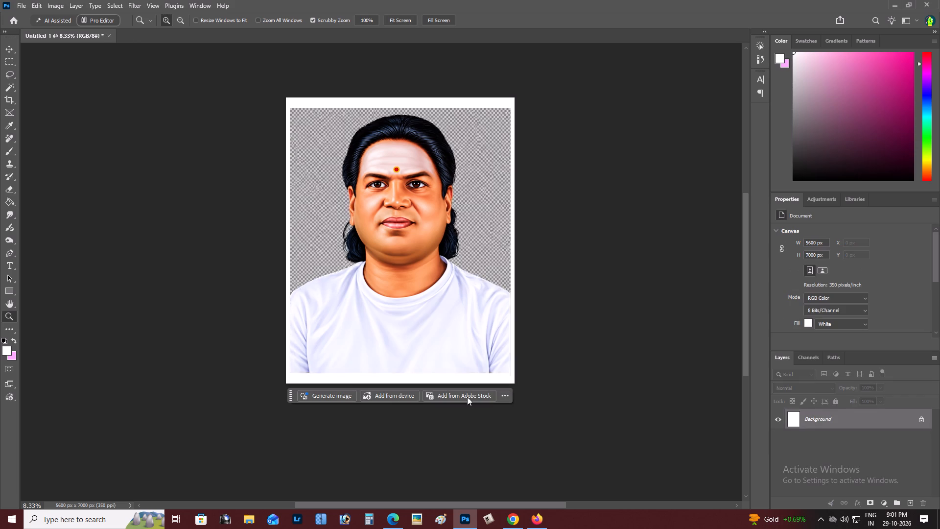
key(ctrl+v)
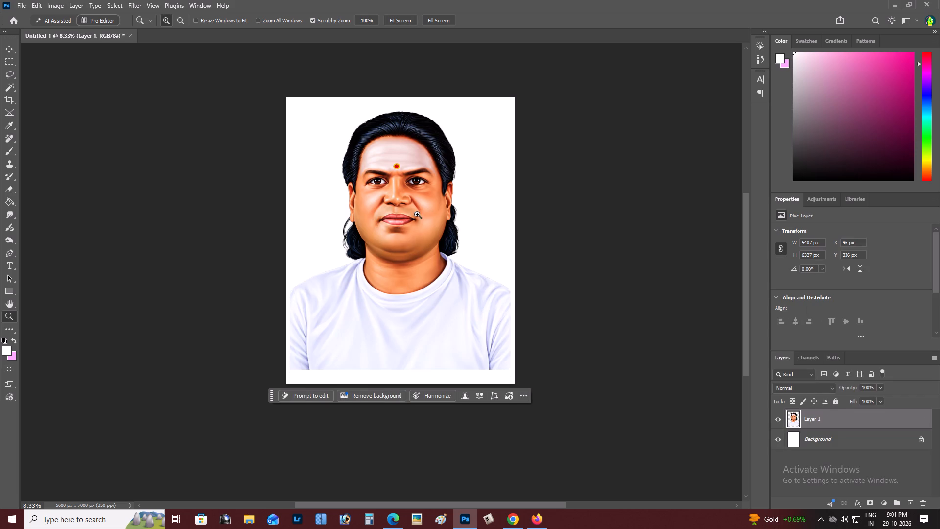
Examine the cutout's hair and face edges up close against the white background.
key(z)
click(440, 180)
click(450, 176)
click(469, 174)
click(473, 172)
alt+click(420, 204)
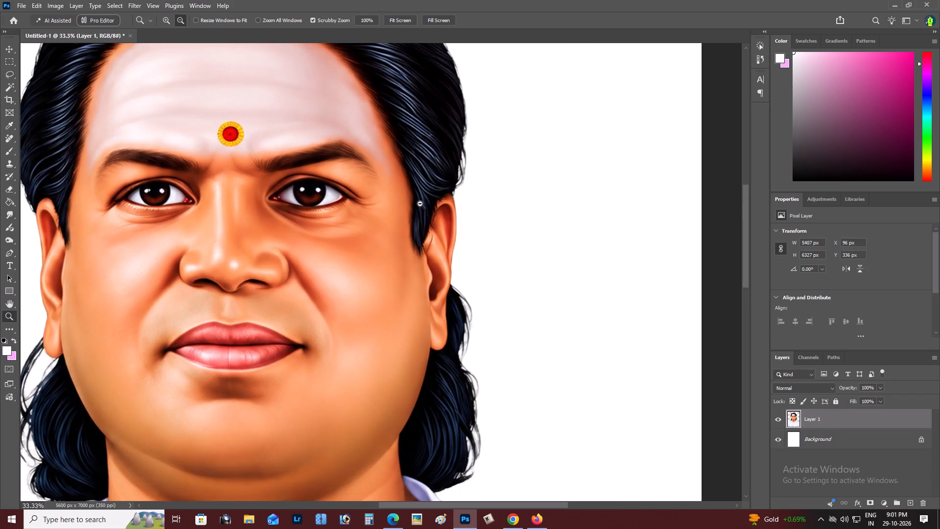
right_click(420, 204)
click(435, 210)
key(space)
drag(437, 210, 456, 194)
key(z)
alt+click(414, 220)
key(space)
click(413, 221)
Move the portrait layer down on the canvas to about X -64 px, Y 673 px.
key(v)
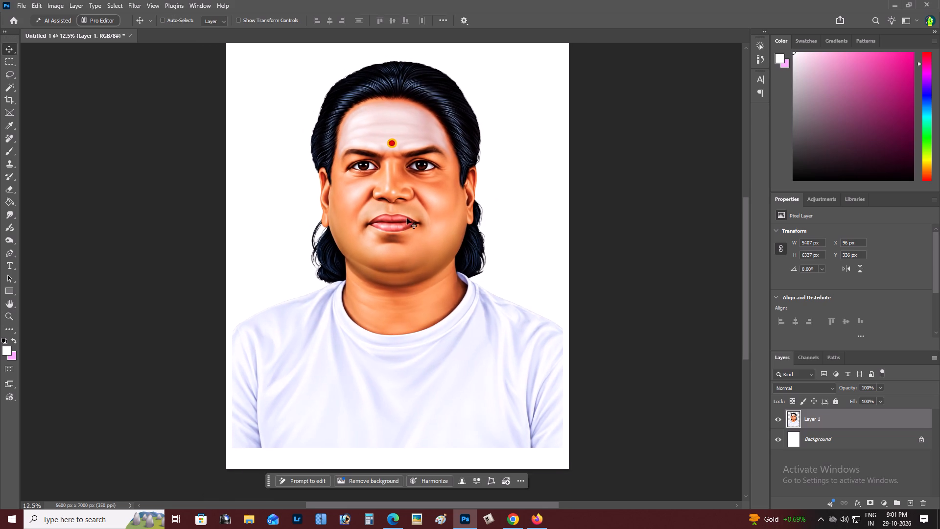
right_click(406, 218)
click(418, 223)
drag(418, 223, 406, 248)
Turn on the CMYK proof colors preview for the document.
key(space)
drag(444, 232, 454, 243)
key(z)
alt+click(425, 220)
key(space)
click(429, 221)
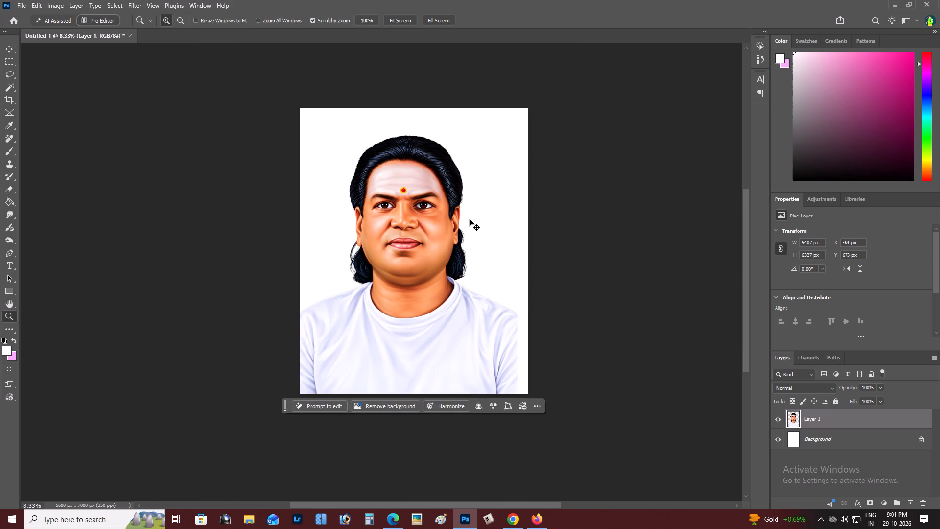
key(ctrl+y)
Transform the portrait: rotate it about 0.7°, center it horizontally on the canvas, and enlarge it to about 104%.
key(z)
click(495, 316)
key(space)
drag(495, 316, 503, 313)
key(z)
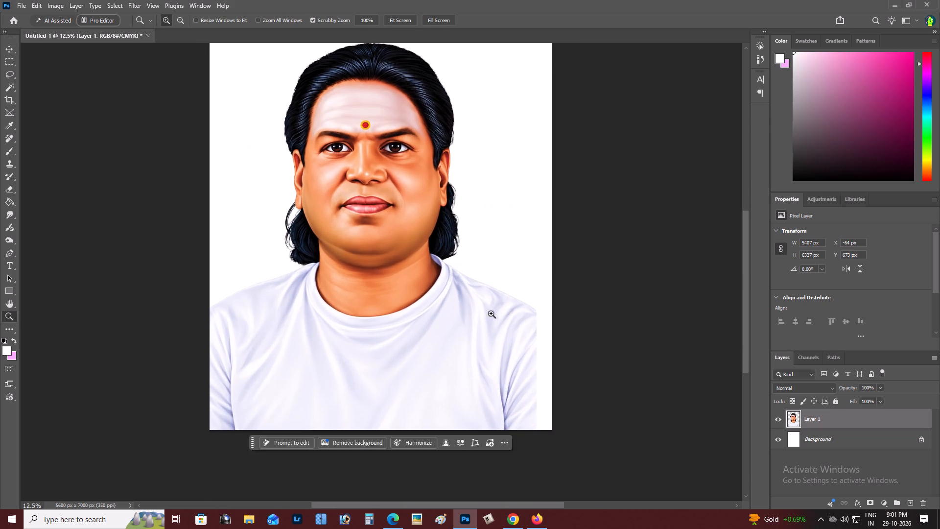
click(460, 316)
key(space)
drag(460, 316, 470, 320)
key(z)
alt+click(456, 315)
key(space)
drag(455, 315, 460, 318)
key(ctrl+t)
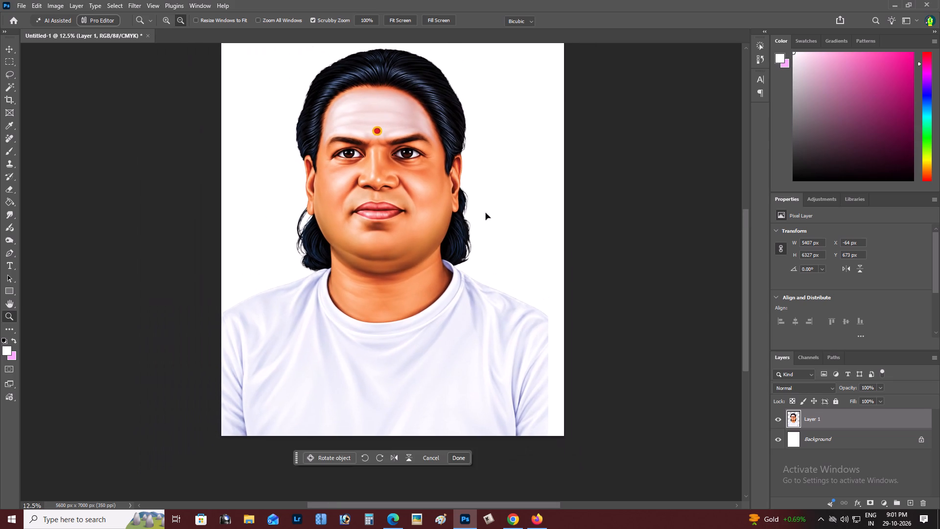
key(space)
drag(513, 131, 505, 150)
drag(553, 69, 558, 69)
drag(478, 166, 488, 172)
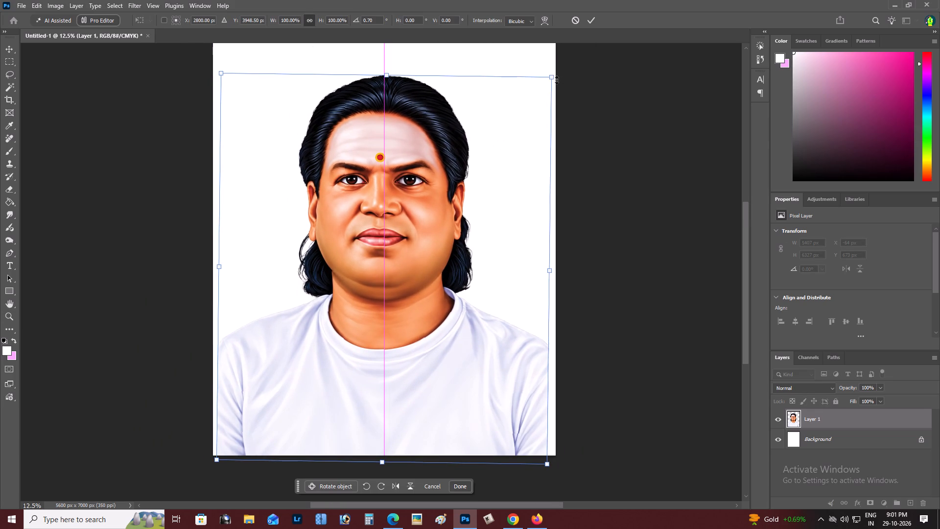
alt+drag(551, 79, 564, 81)
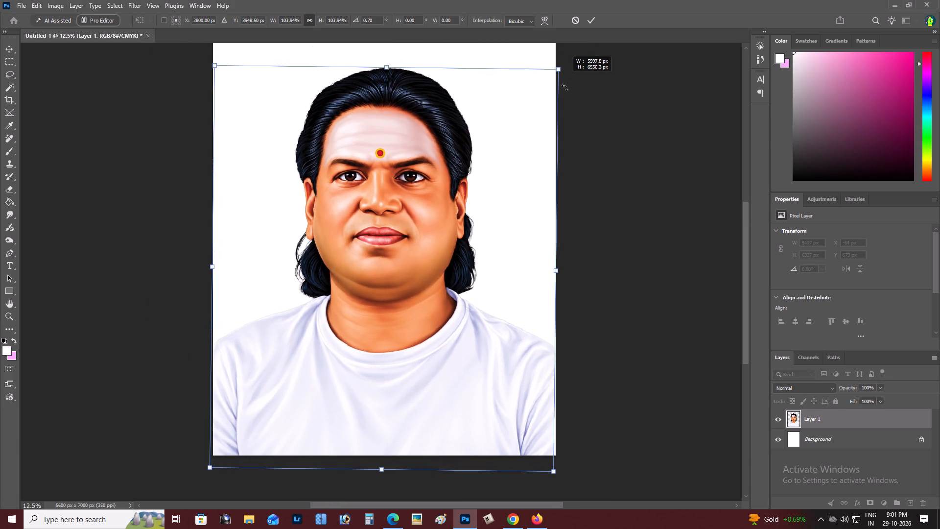
key(ctrl+Return)
Enlarge the portrait again by about 104%, to roughly 5819 x 6814 px, so the shoulders overlap the canvas sides.
key(z)
alt+click(483, 159)
key(space)
drag(481, 159, 482, 173)
text(ZV)
key(ctrl+t)
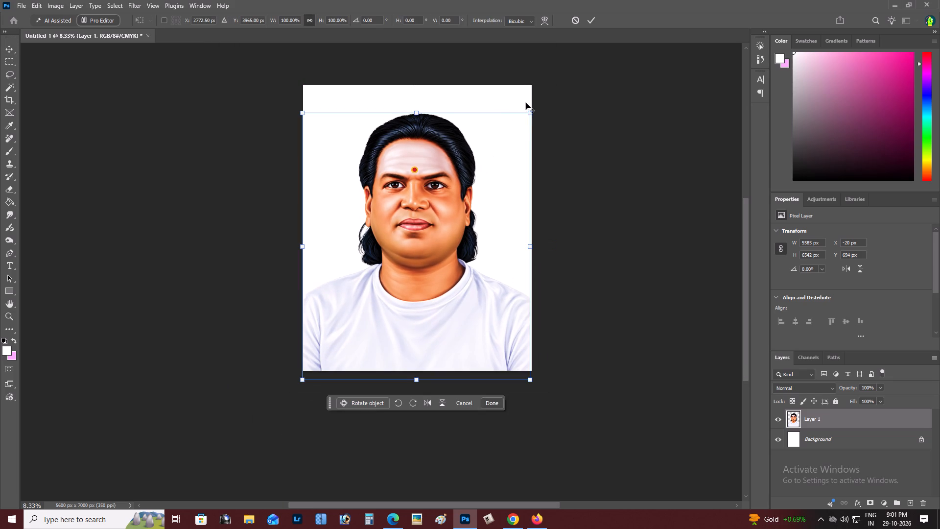
alt+drag(532, 113, 536, 107)
key(ctrl+Return)
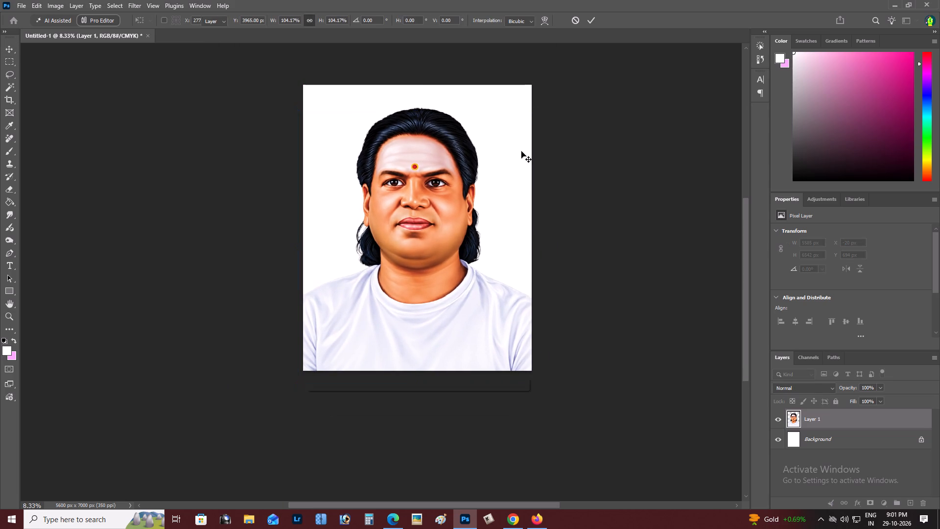
Nudge the portrait layer straight up in large increments to a Y position of 328 px.
key(v)
key(shift+Up)
key(shift+Up)
key(shift+Up)
key(shift+Up)
key(shift+Up)
key(shift+Up)
key(shift+Up)
key(shift+Up)
key(shift+Up)
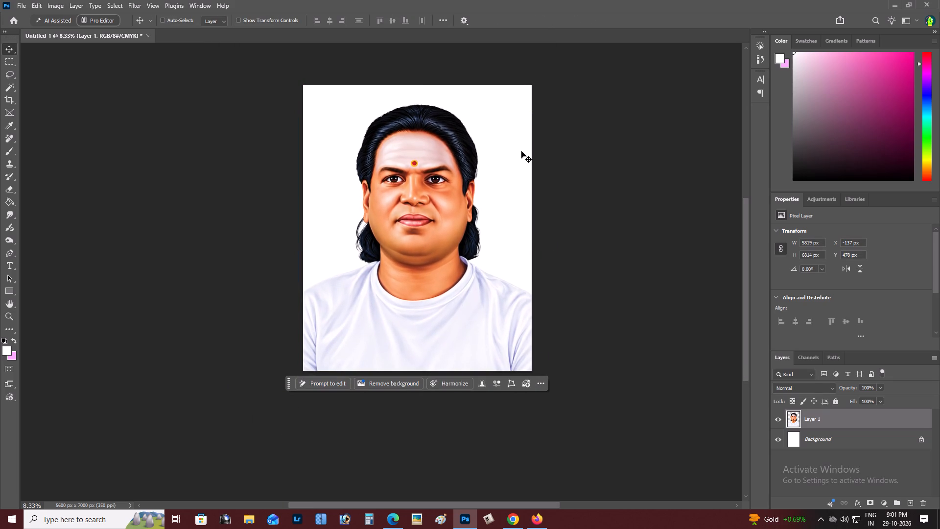
key(shift+Up)
key(v)
key(shift+Up)
key(shift+Up)
key(shift+Up)
key(shift+Up)
key(shift+Up)
key(shift+Up)
key(shift+Up)
key(shift+Up)
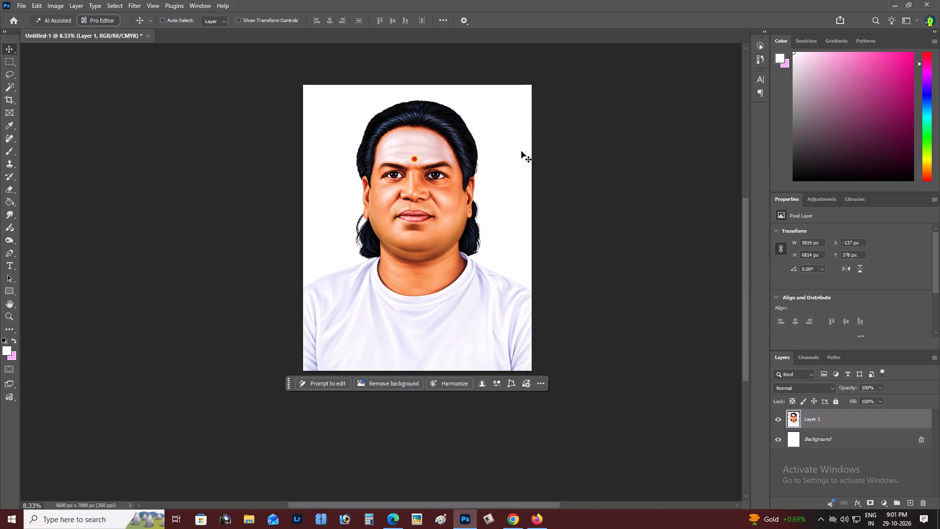
key(shift+Up)
key(shift+Up)
key(shift+Up)
key(shift+Up)
key(shift+Up)
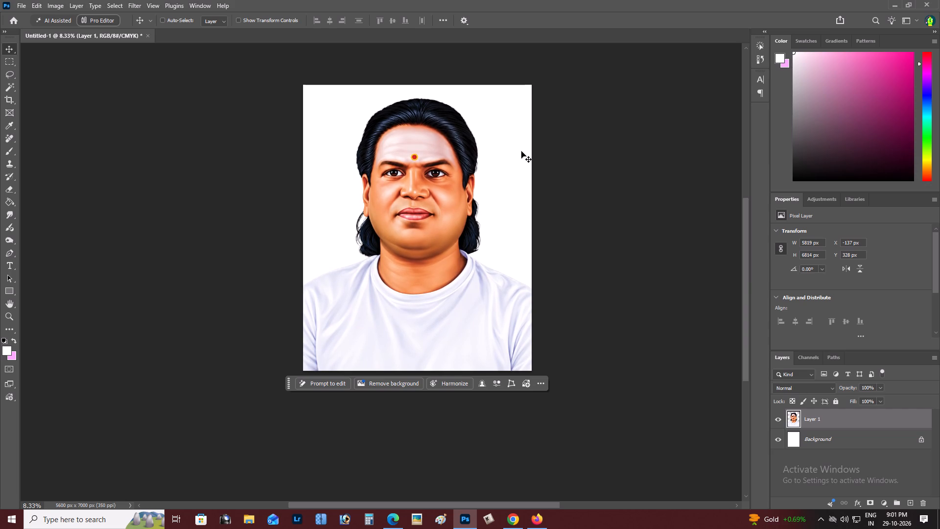
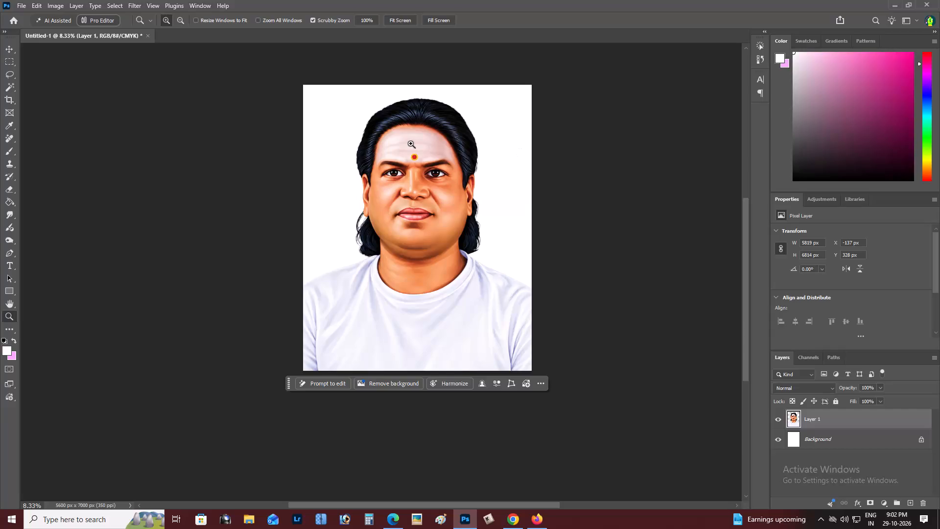
Examine the portrait's face, hair and placement on the canvas at closer magnification.
double_click(411, 142)
key(space)
drag(411, 142, 402, 160)
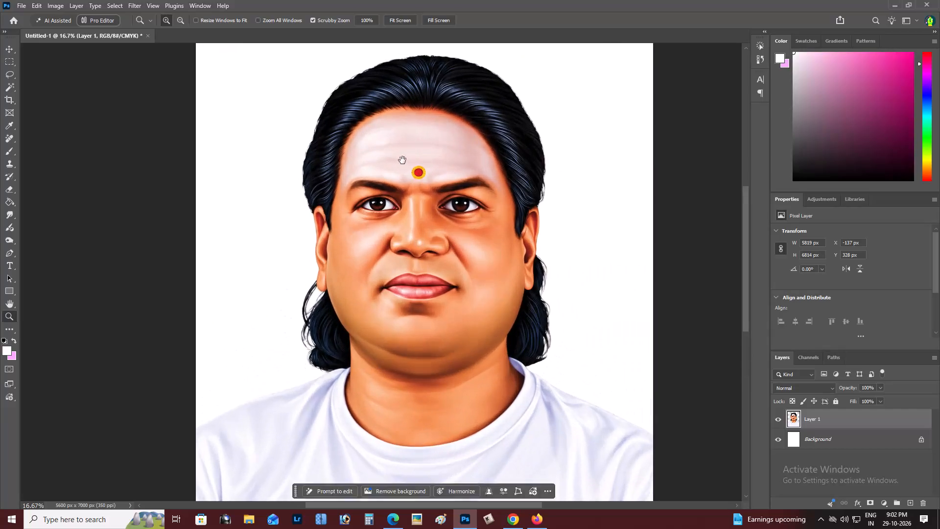
drag(402, 160, 402, 161)
alt+click(403, 167)
right_click(411, 169)
double_click(422, 173)
key(space)
key(space)
key(space)
drag(422, 179, 423, 187)
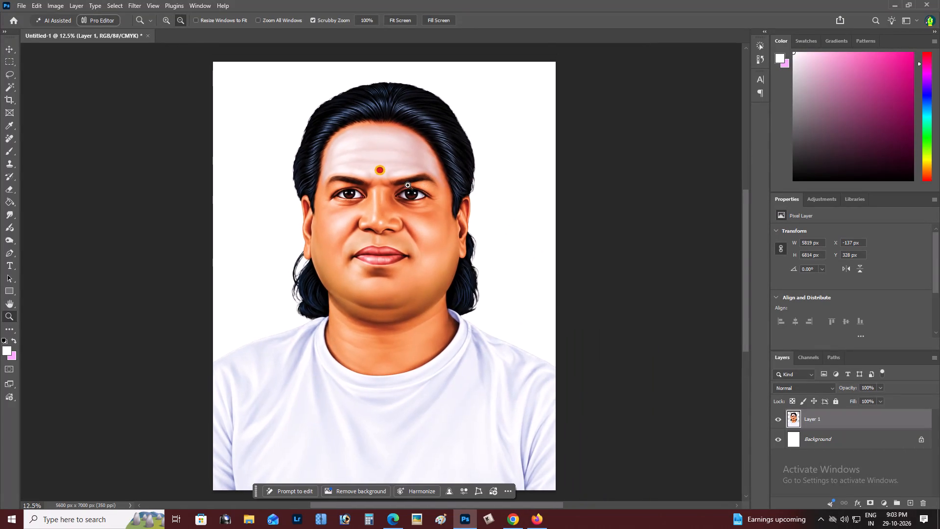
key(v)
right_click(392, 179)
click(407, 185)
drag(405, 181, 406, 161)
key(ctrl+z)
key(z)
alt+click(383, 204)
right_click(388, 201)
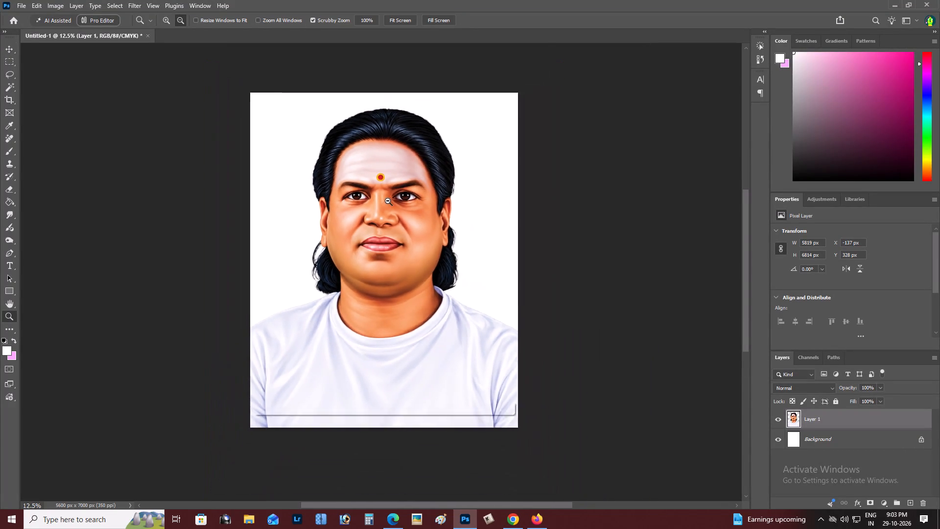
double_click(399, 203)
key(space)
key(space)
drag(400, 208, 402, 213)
key(alt+Tab)
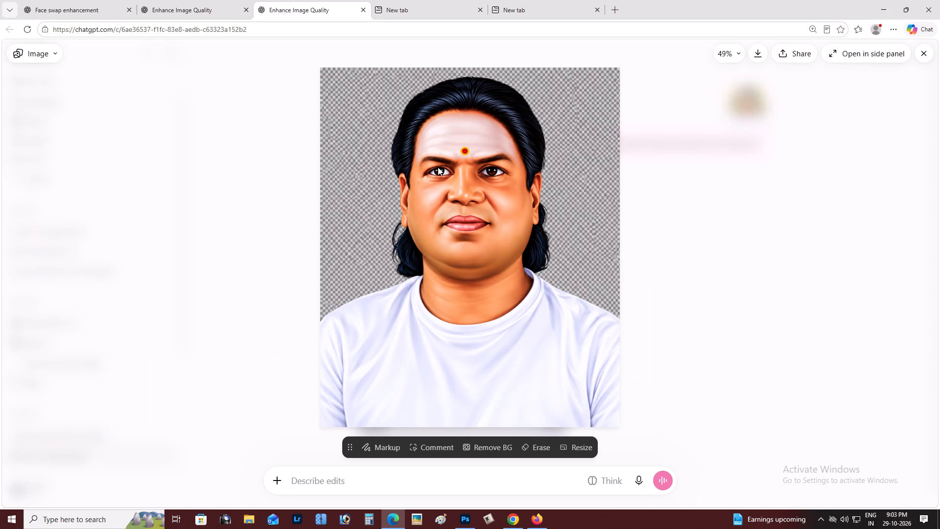
click(219, 0)
scroll(629, 356, down, 4)
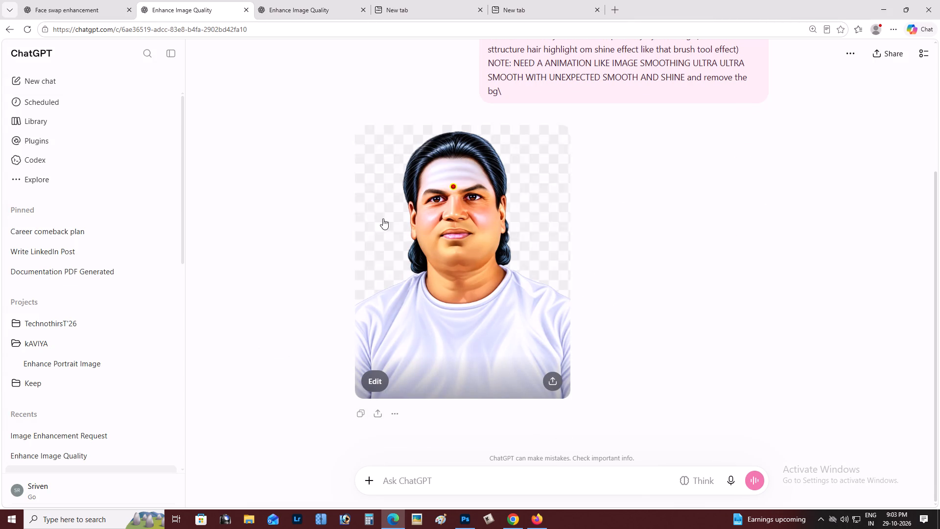
click(71, 0)
click(322, 3)
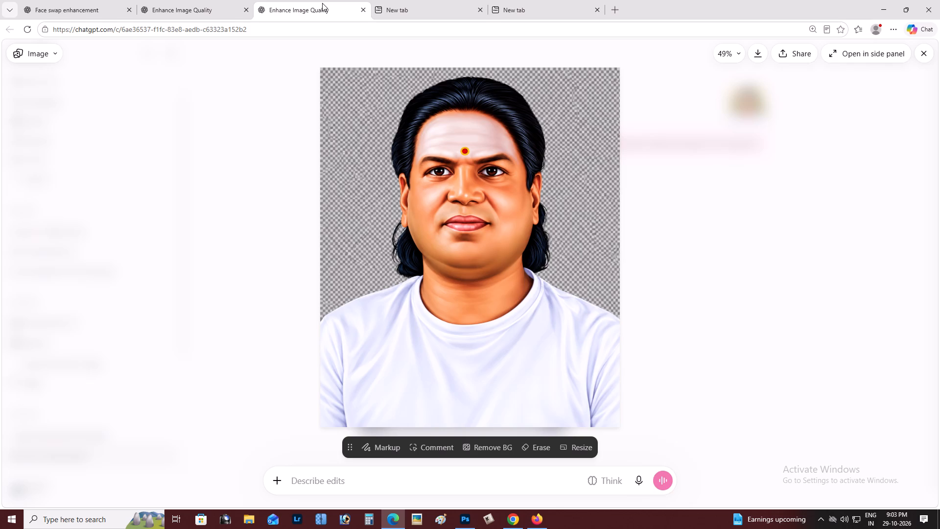
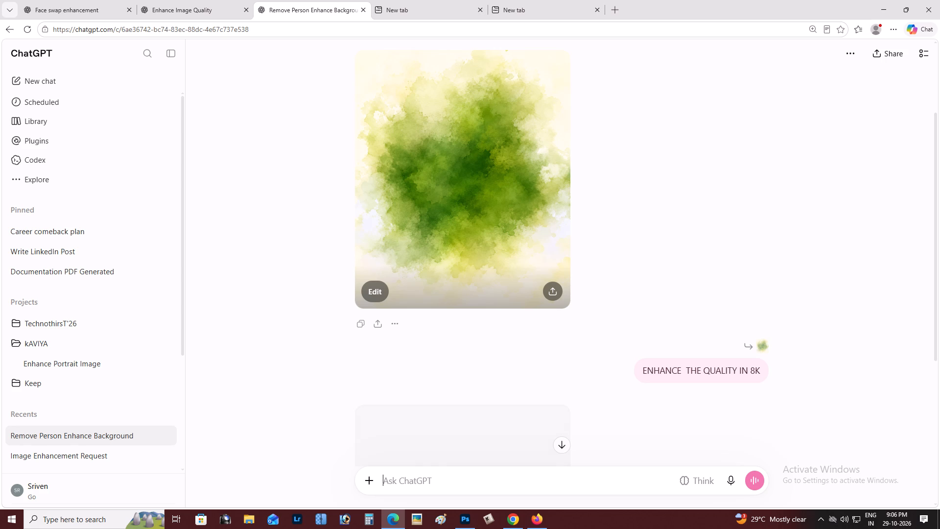
Open the first person-free green background image in the chat and copy it.
scroll(320, 480, down, 3)
scroll(302, 382, up, 2)
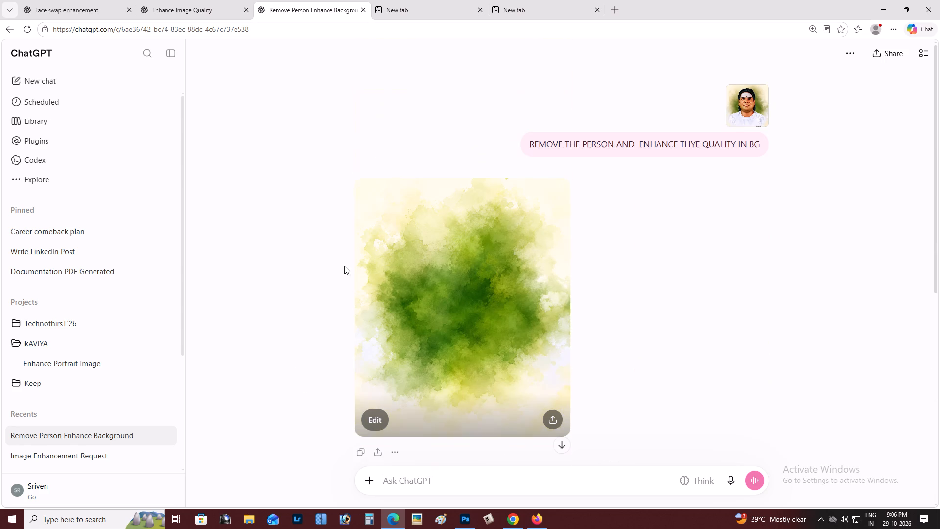
click(442, 270)
right_click(462, 241)
click(489, 283)
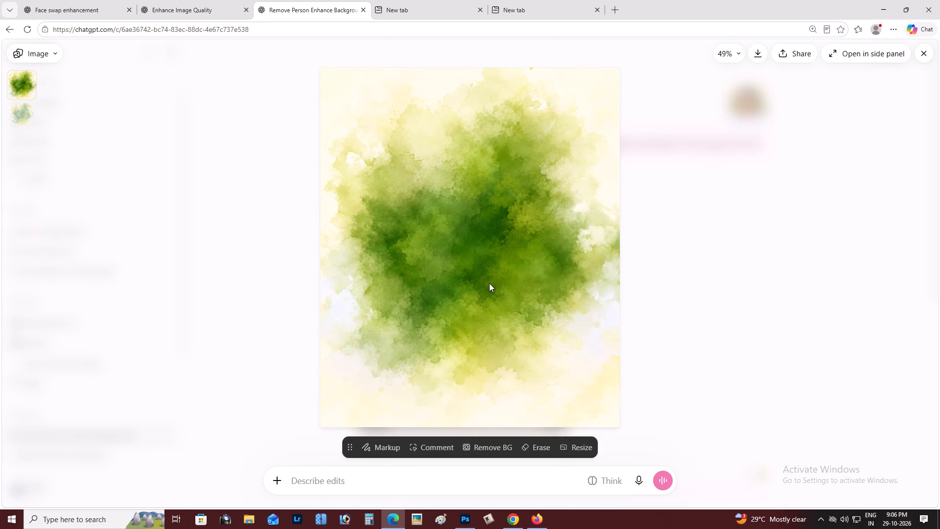
Switch to Photoshop, paste the green background into the portrait document as a new layer, and turn off the CMYK proof preview.
key(alt+Tab)
key(alt+Tab)
key(alt+Tab)
key(alt+Tab)
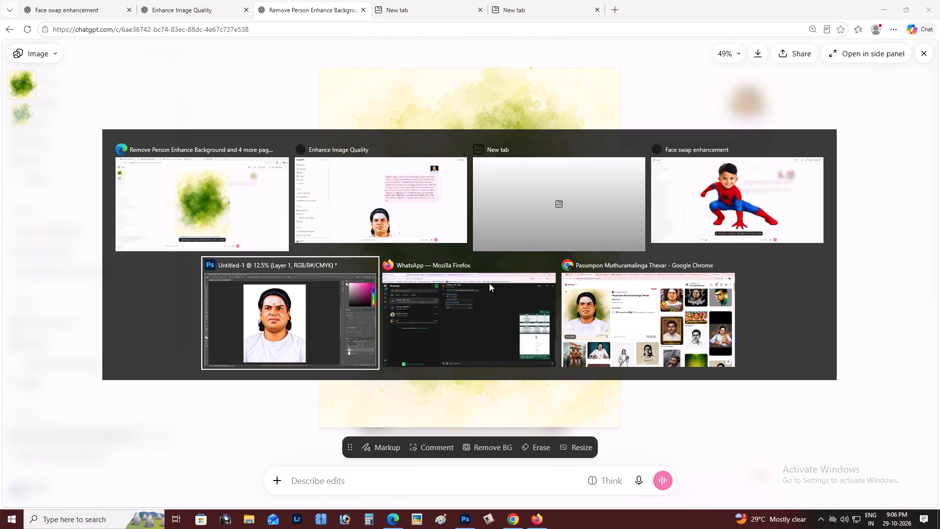
key(ctrl+v)
key(ctrl+t)
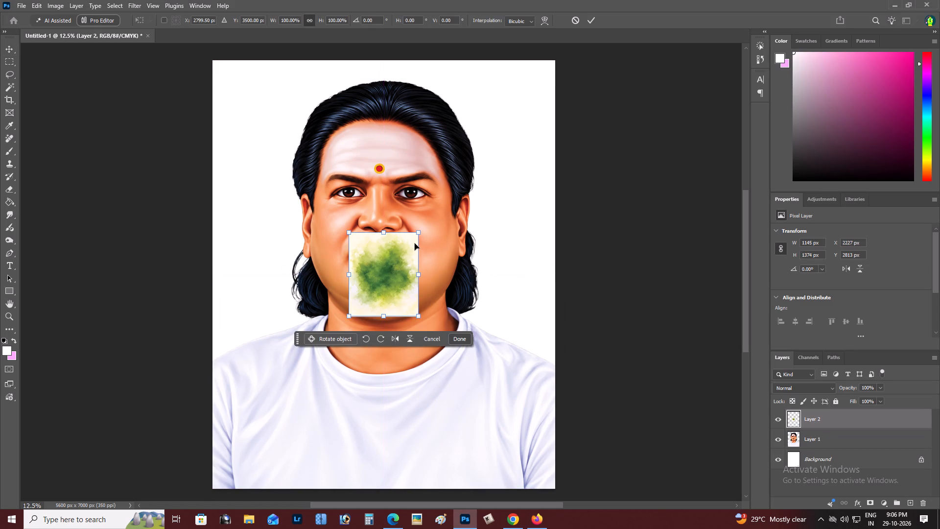
key(ctrl+Return)
key(ctrl+y)
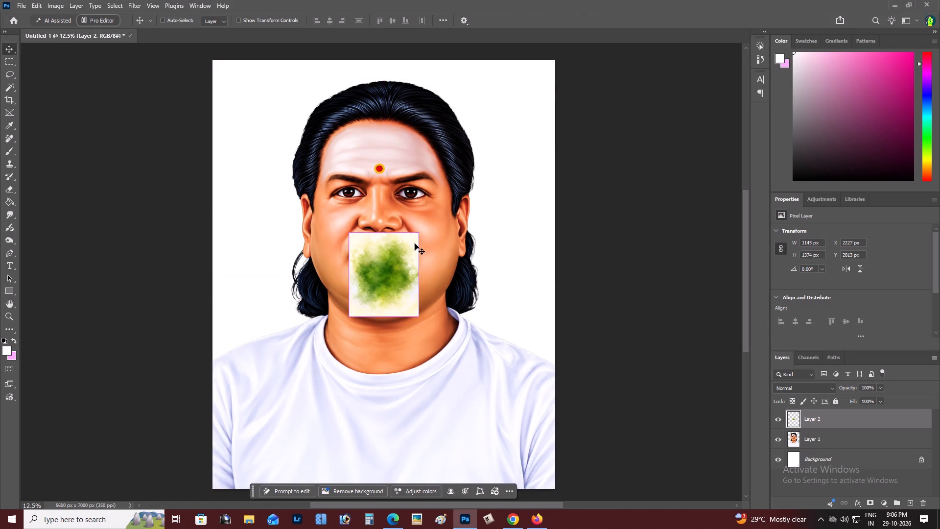
Scale the pasted green background proportionally from its centre to about 5825 x 6990 px so it covers the canvas.
key(v)
right_click(376, 261)
click(394, 268)
key(ctrl+t)
alt+drag(419, 236, 544, 93)
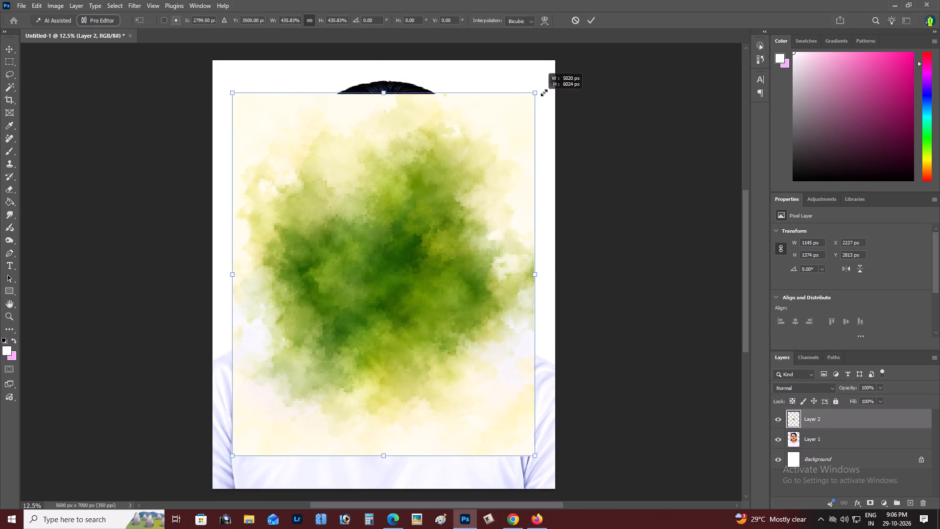
alt+drag(544, 93, 569, 71)
key(ctrl+Return)
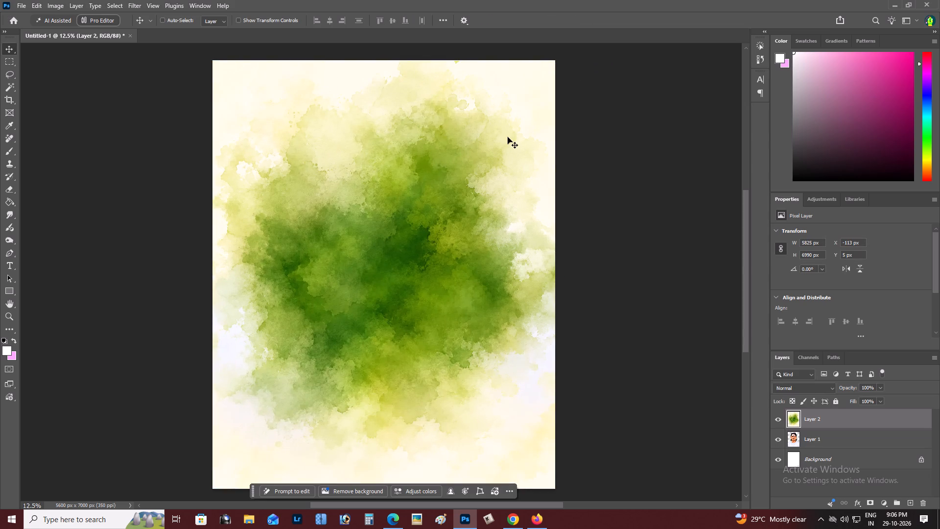
Send the green background layer behind the portrait layer.
key(ctrl+shift+bracketleft)
Enlarge the green background to about 6627 x 7954 px and reposition it vertically centred on the canvas behind the portrait.
key(z)
alt+click(483, 186)
right_click(483, 186)
double_click(486, 188)
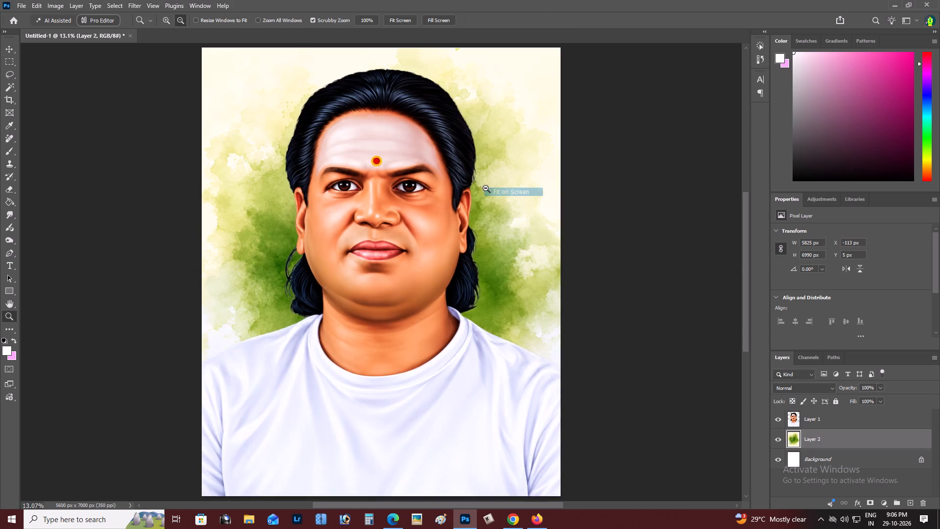
key(space)
click(481, 208)
key(ctrl+t)
drag(507, 261, 506, 222)
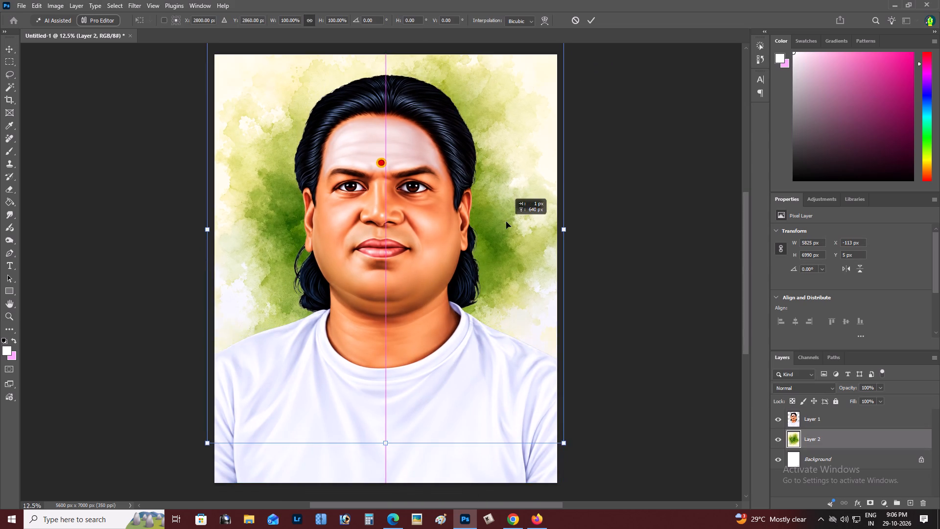
drag(506, 222, 503, 236)
alt+drag(561, 462, 582, 482)
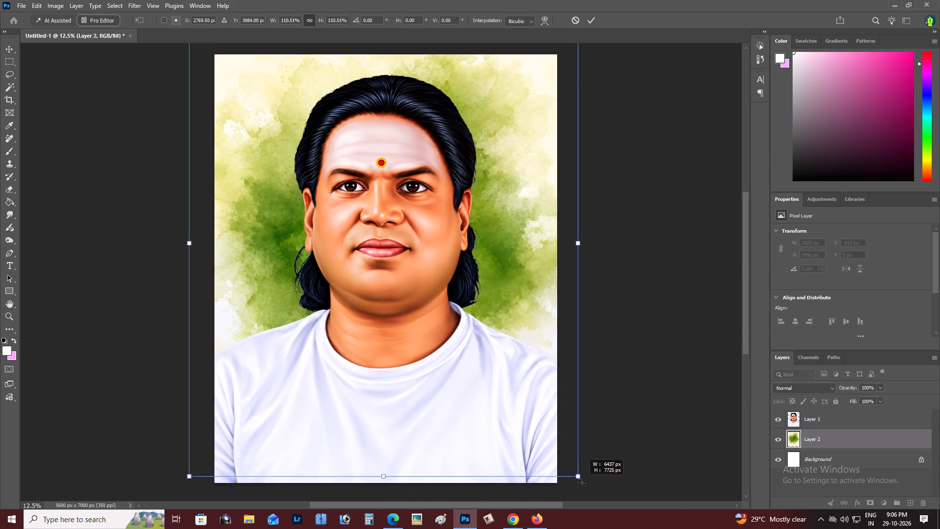
alt+drag(582, 482, 587, 490)
drag(524, 357, 523, 384)
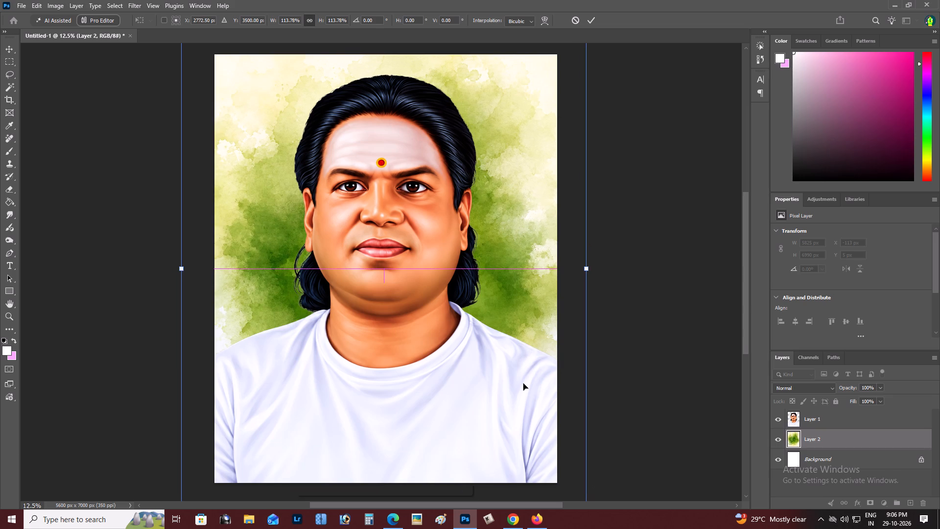
key(ctrl+Return)
key(ctrl+backslash)
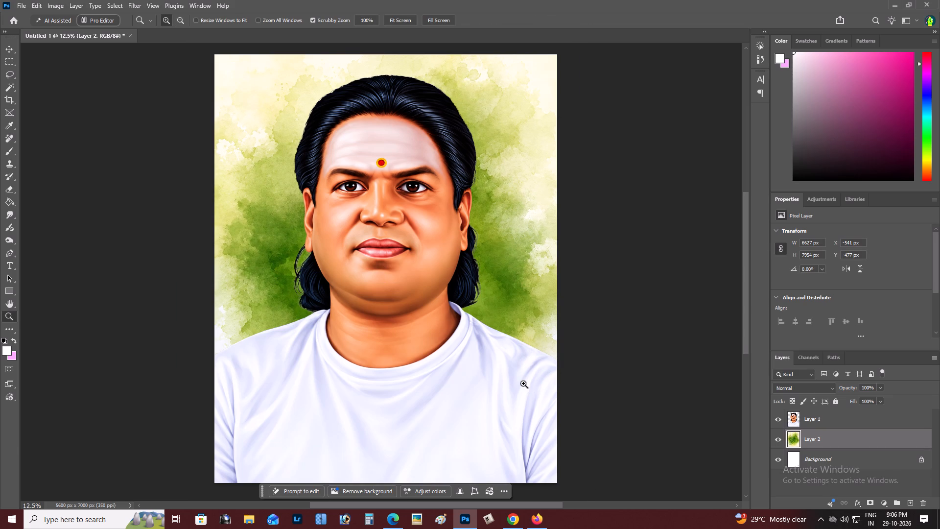
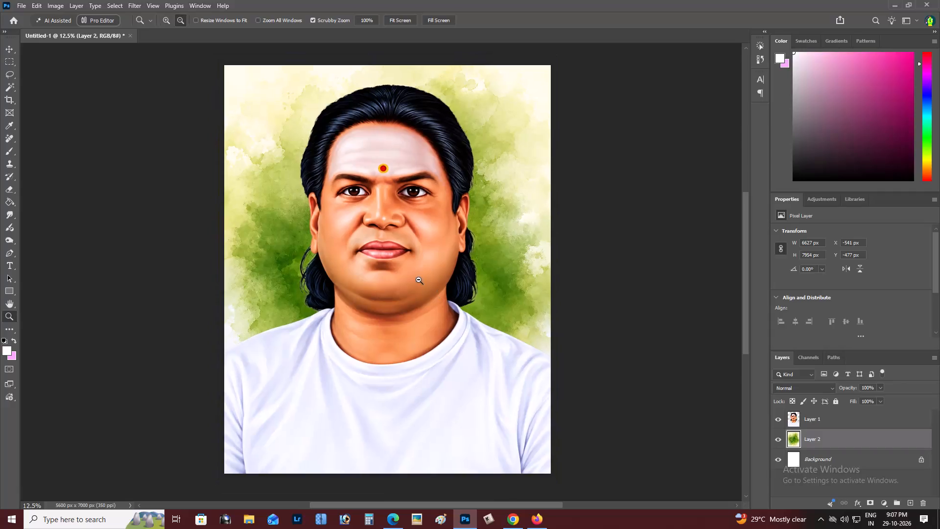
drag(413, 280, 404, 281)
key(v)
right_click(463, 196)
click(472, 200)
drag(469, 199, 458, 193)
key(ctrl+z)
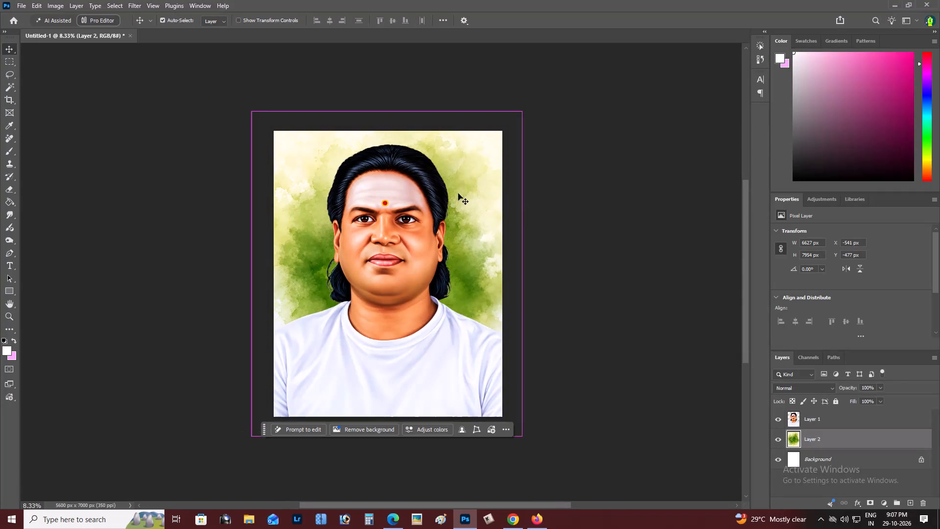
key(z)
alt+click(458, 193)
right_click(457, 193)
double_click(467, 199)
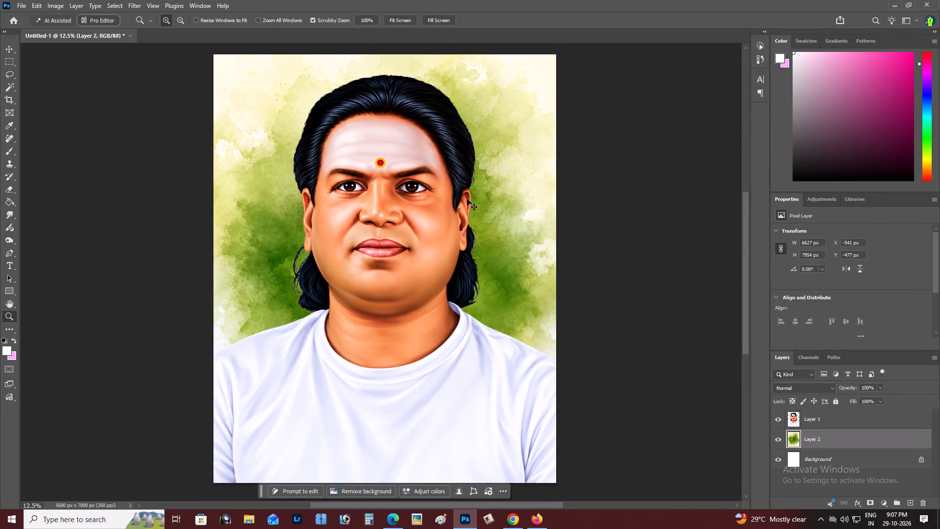
Open the barath 10X10 PSD design from the RAJA WEDDING folder inside folder 26.
key(ctrl+o)
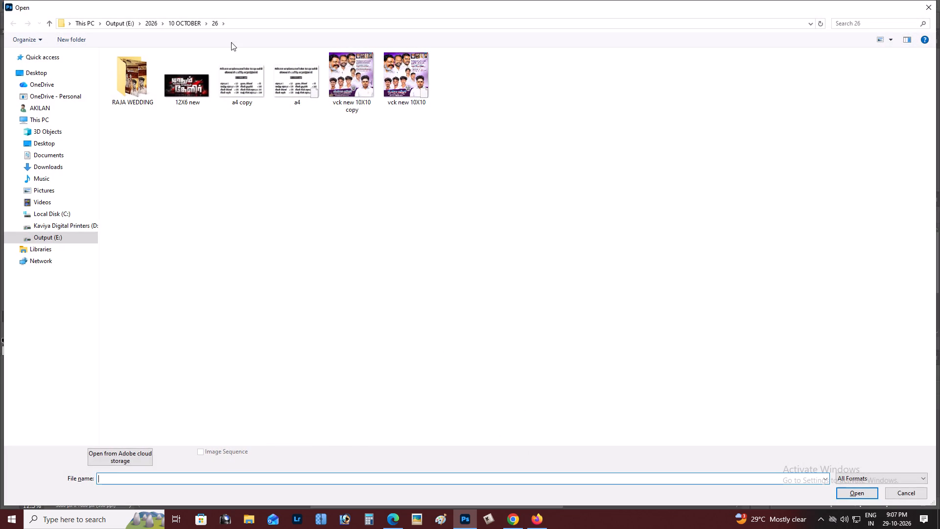
double_click(135, 74)
scroll(660, 221, down, 4)
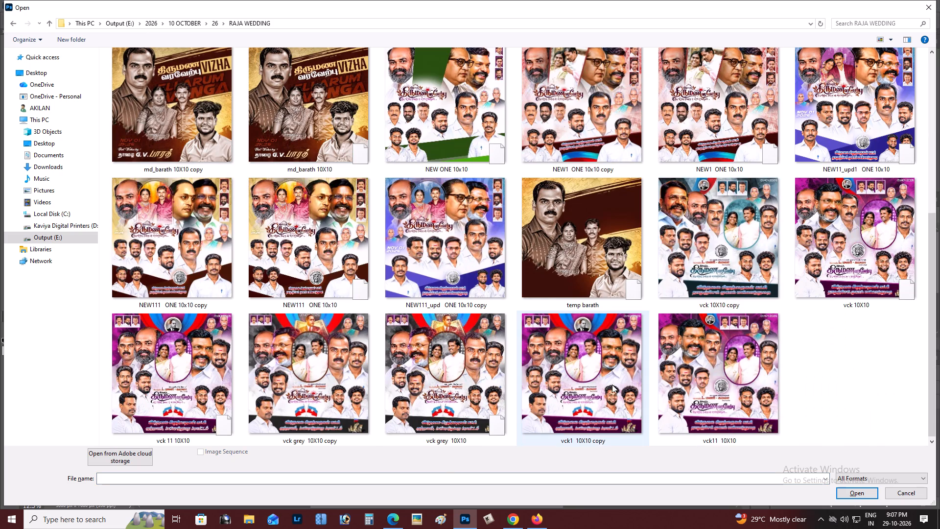
scroll(400, 305, up, 3)
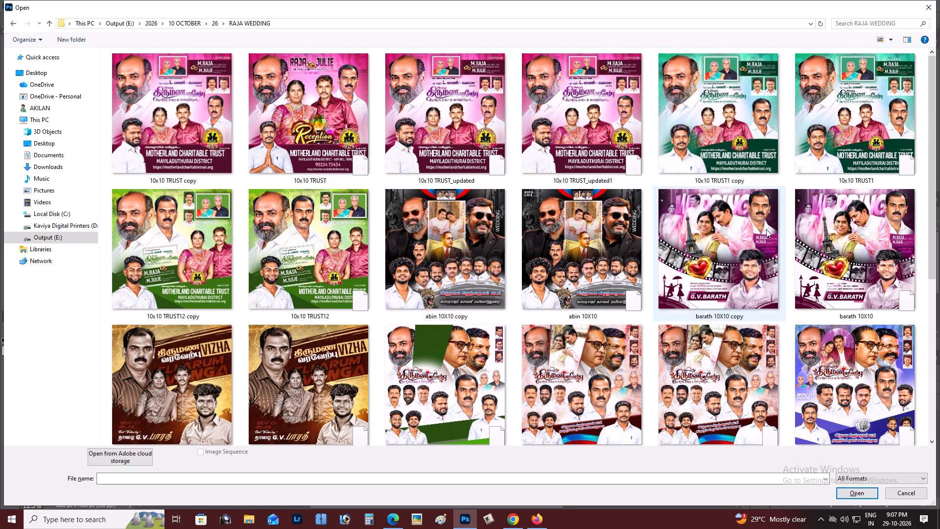
double_click(873, 263)
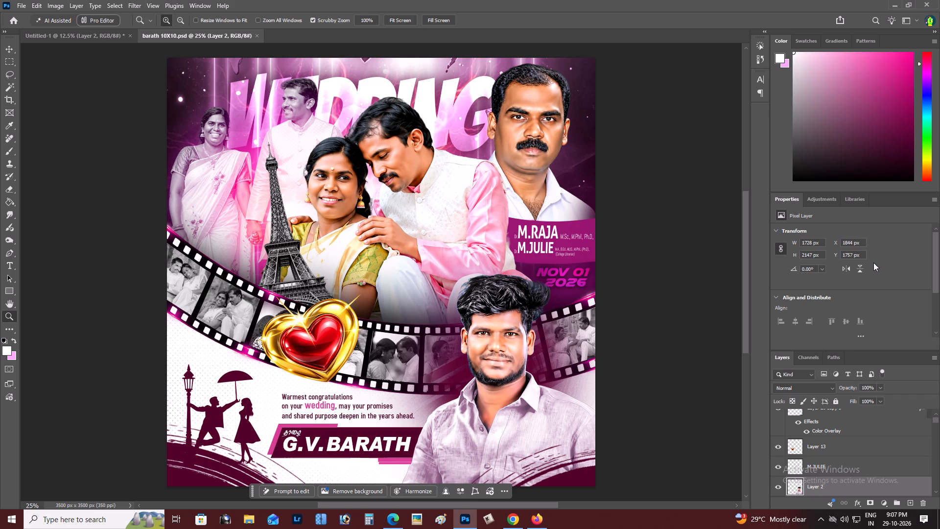
Copy the diagonal-striped texture layer, Group 1, from the wedding design into the portrait document and bring it in front of the portrait.
key(v)
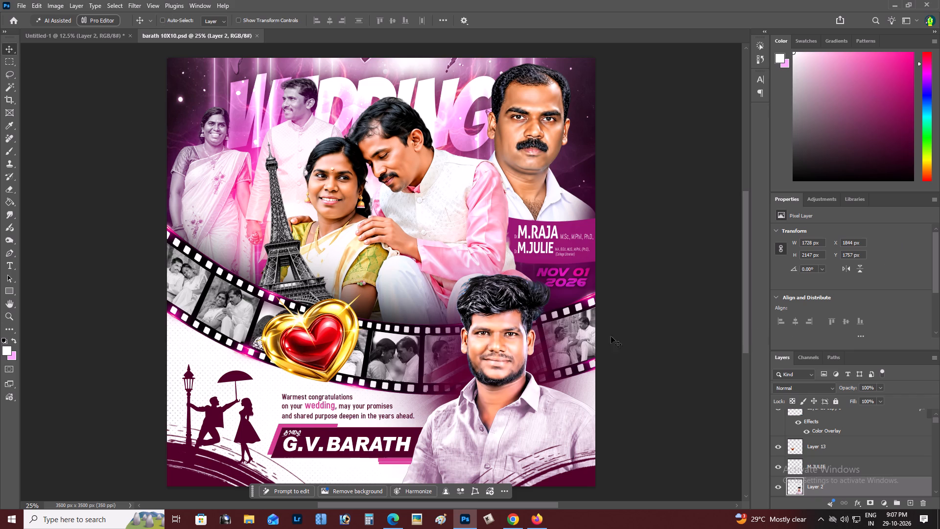
right_click(453, 364)
click(469, 370)
drag(467, 370, 211, 84)
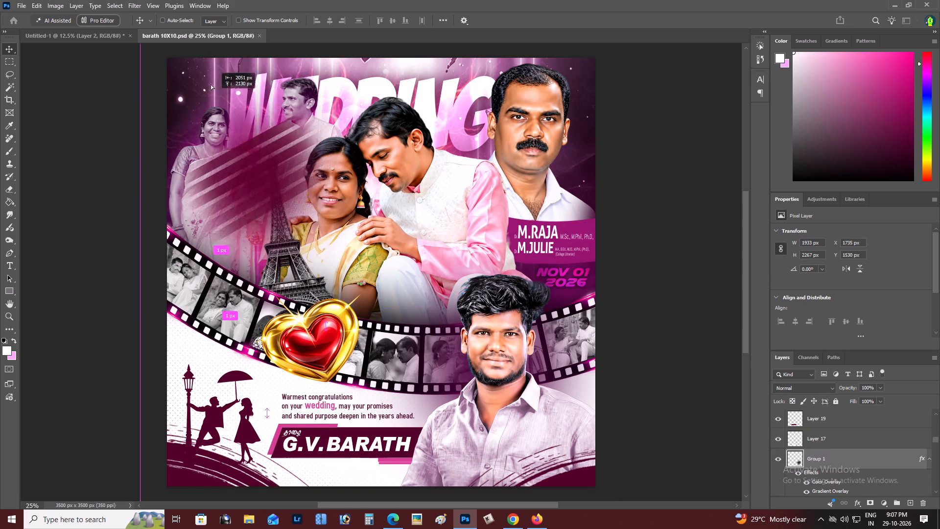
drag(211, 84, 387, 208)
drag(387, 208, 382, 255)
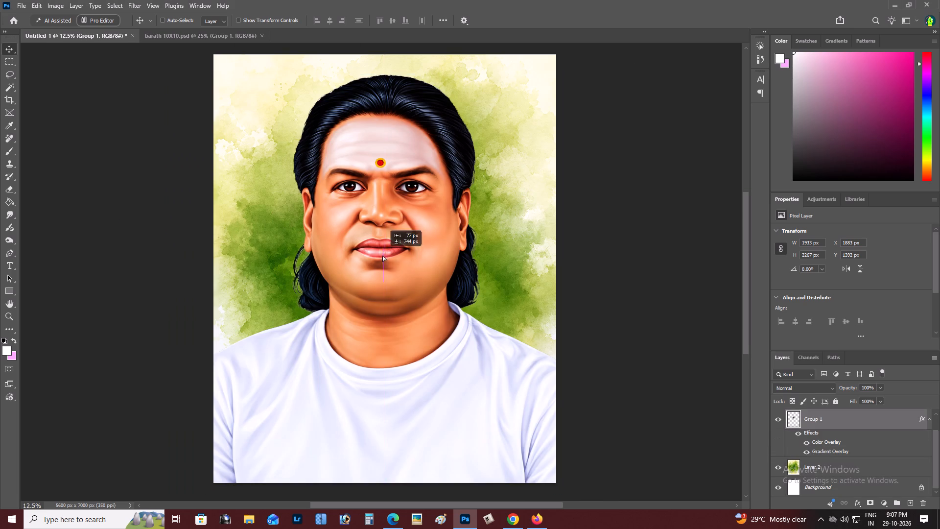
drag(382, 255, 355, 258)
key(ctrl+bracketright)
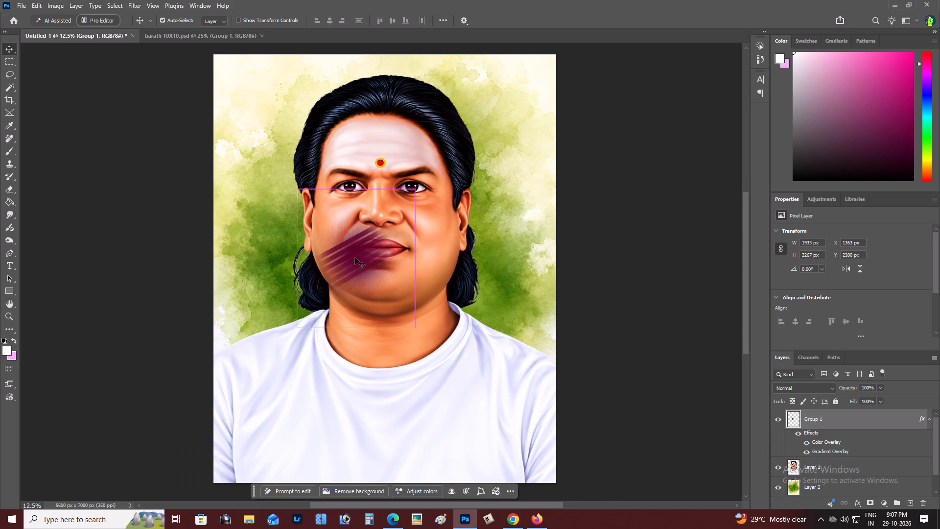
Enlarge the striped texture proportionally from its centre to about 7659 x 8981 px and send it behind the portrait layer.
key(ctrl+t)
alt+drag(415, 192, 558, 120)
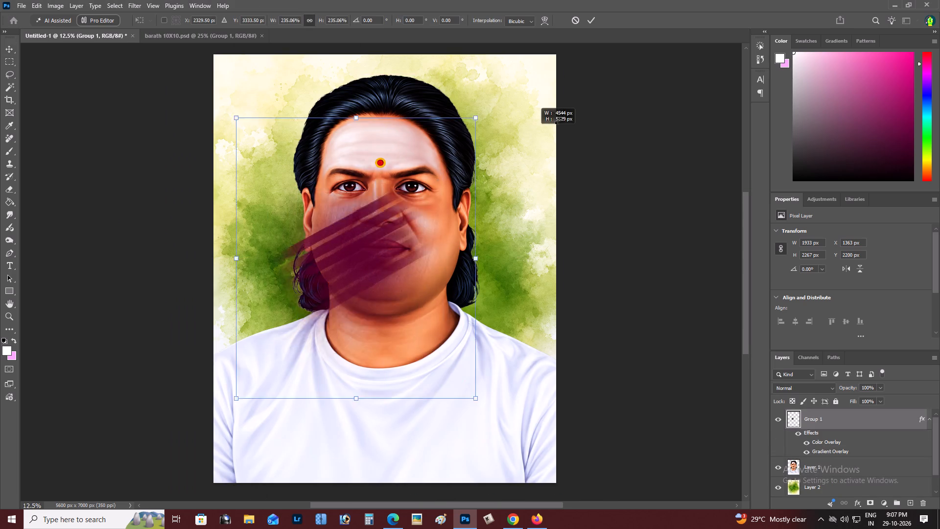
alt+drag(558, 120, 672, 56)
key(space)
drag(449, 208, 398, 208)
key(ctrl+Return)
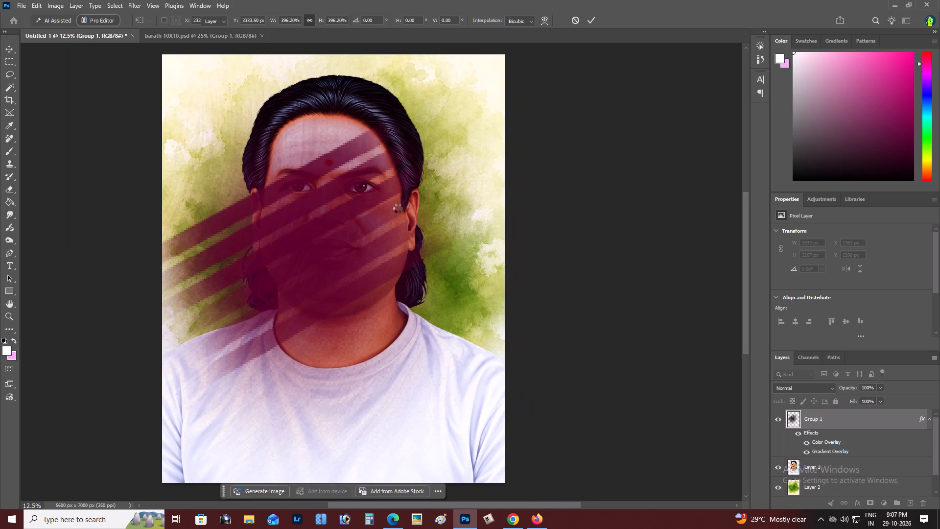
key(ctrl+bracketleft)
Move the striped texture so it is horizontally centred on the canvas behind the portrait.
text(ZA)
alt+click(398, 208)
key(space)
drag(397, 208, 378, 208)
key(v)
drag(346, 217, 371, 219)
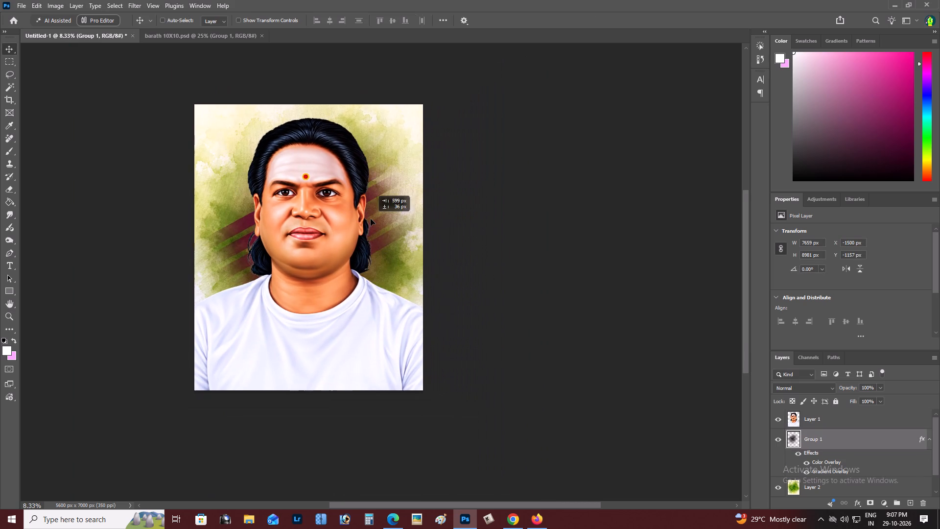
drag(371, 219, 369, 219)
Enlarge the striped texture to about 8435 x 9892 px and shift it so the stripes flank the head on both sides.
key(ctrl+t)
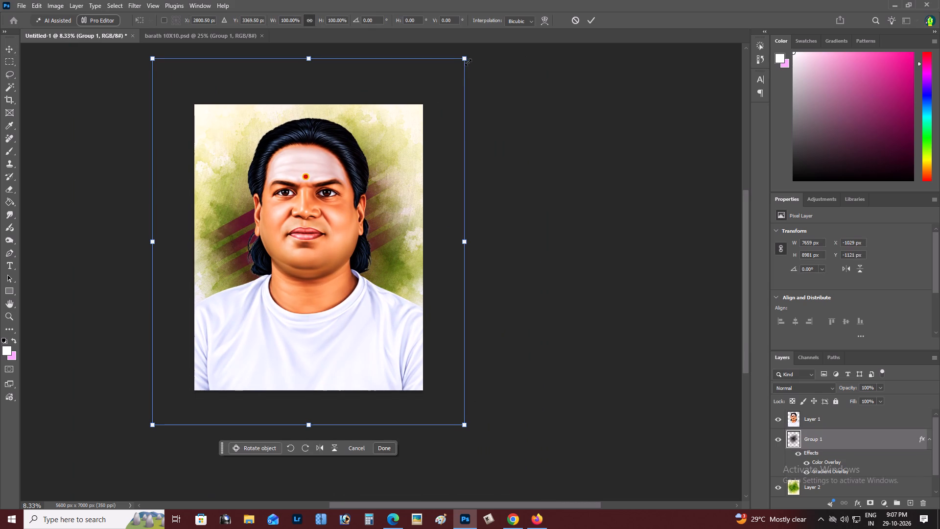
alt+drag(467, 62, 498, 56)
drag(453, 109, 451, 121)
key(ctrl+Return)
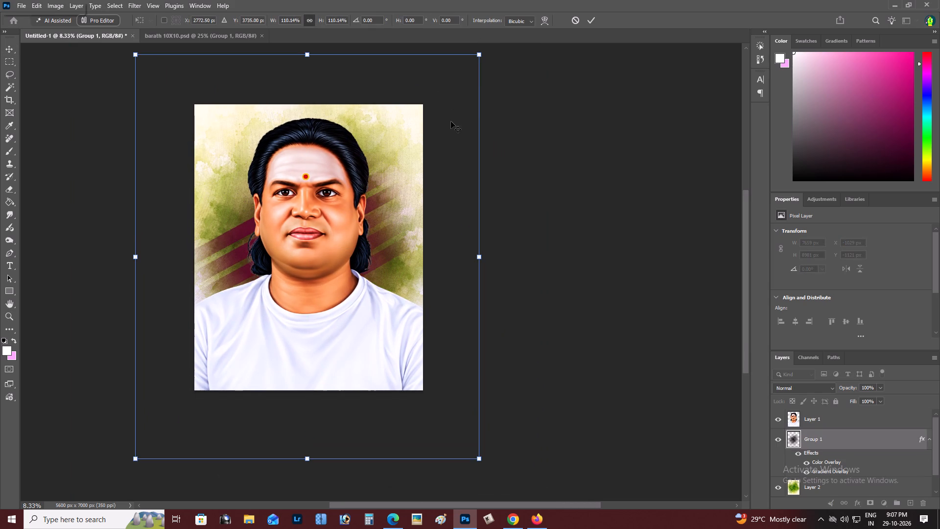
key(v)
key(shift+Right)
key(shift+Right)
key(shift+Right)
key(ctrl+z)
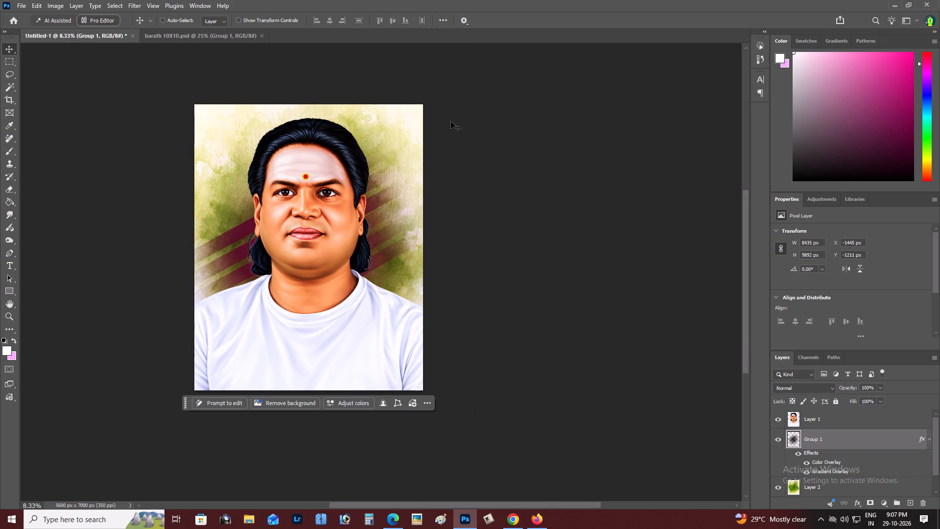
key(Return)
key(v)
drag(377, 221, 387, 232)
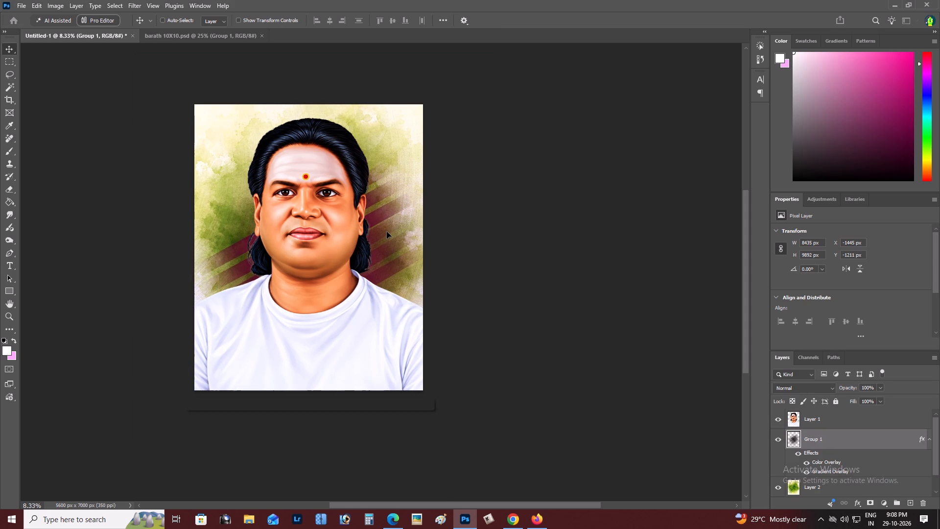
Scale the striped texture down to about 86%, rotate it about 2.7° clockwise and shift it slightly up.
key(ctrl+t)
alt+drag(486, 64, 460, 82)
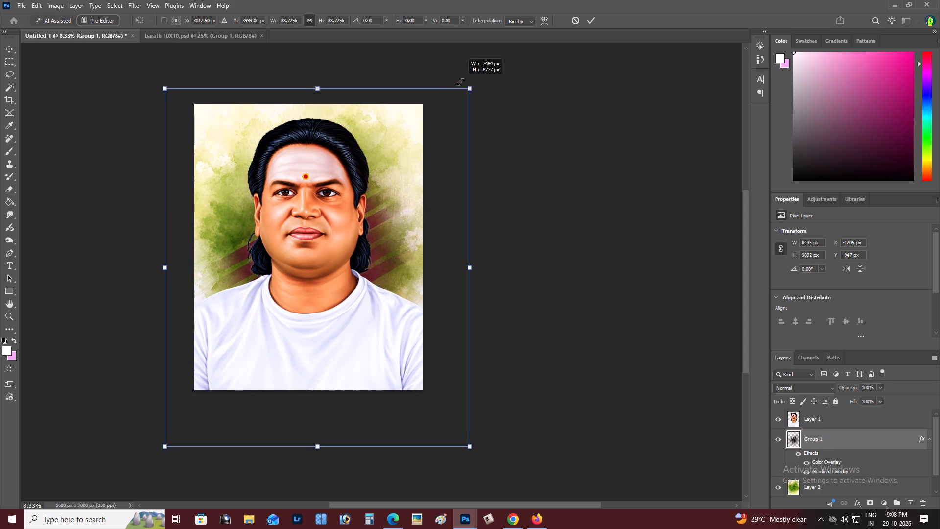
alt+drag(460, 82, 459, 91)
drag(480, 86, 488, 94)
drag(353, 239, 352, 227)
key(ctrl+Return)
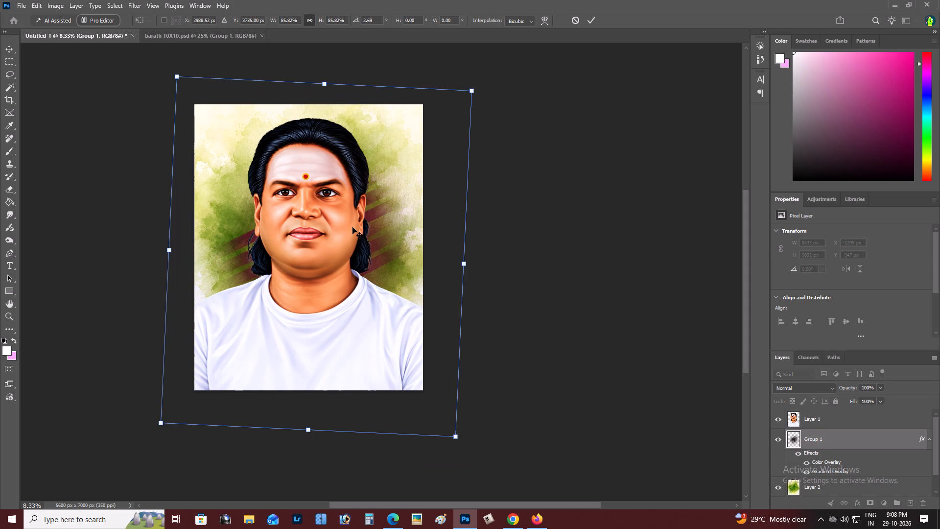
key(v)
key(shift+Up)
key(shift+Up)
key(shift+Up)
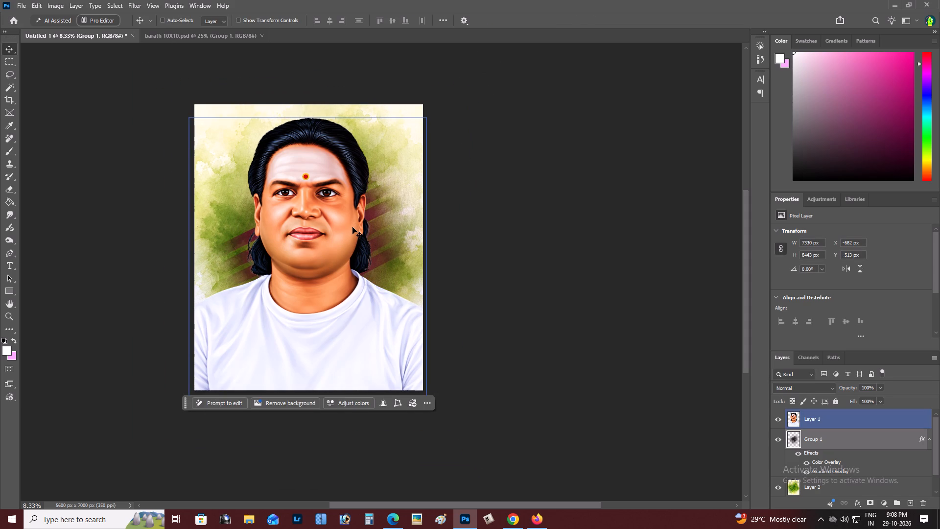
Recolour the striped texture's Color Overlay to dark green 3d4f01, starting from a green sampled in the background.
click(75, 7)
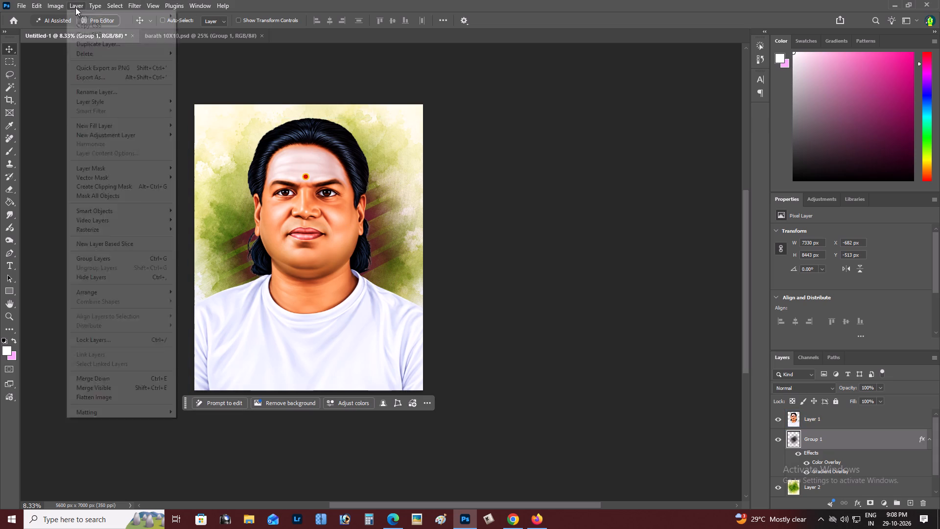
drag(212, 171, 207, 162)
click(792, 170)
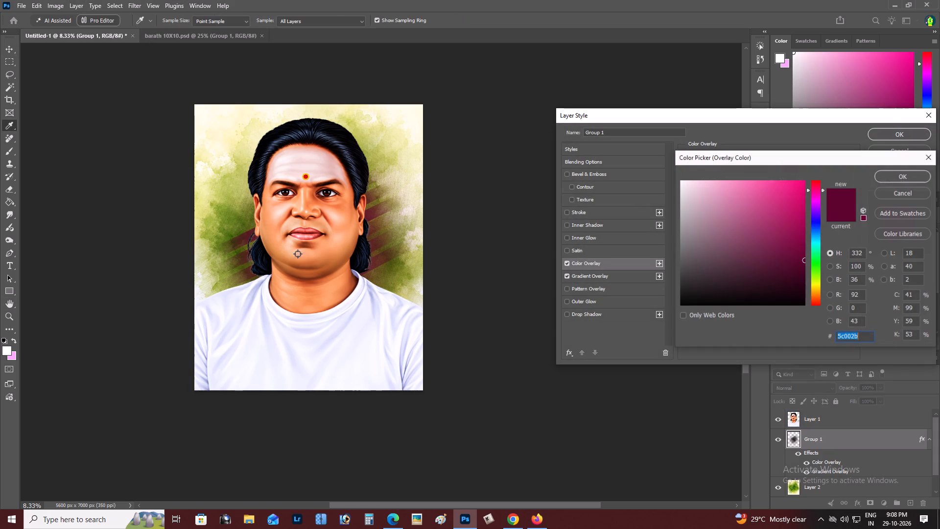
click(223, 225)
drag(764, 254, 803, 266)
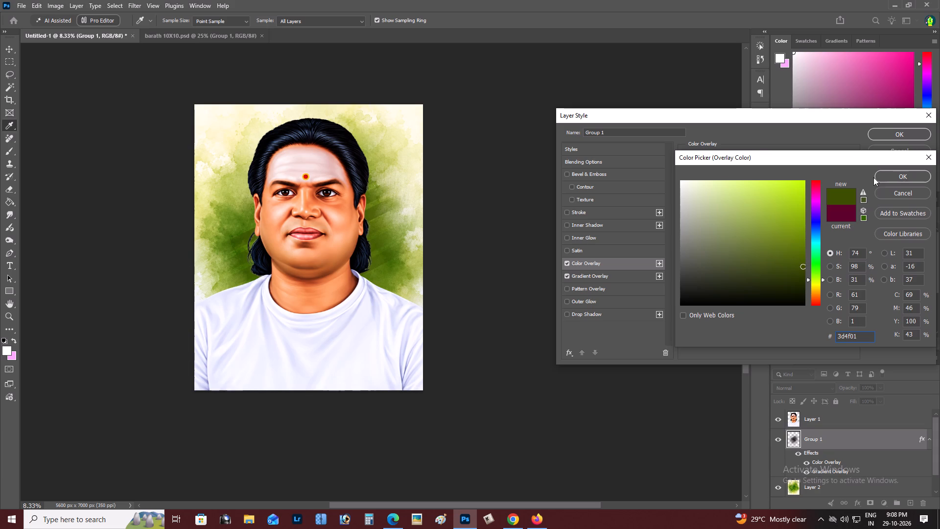
click(892, 175)
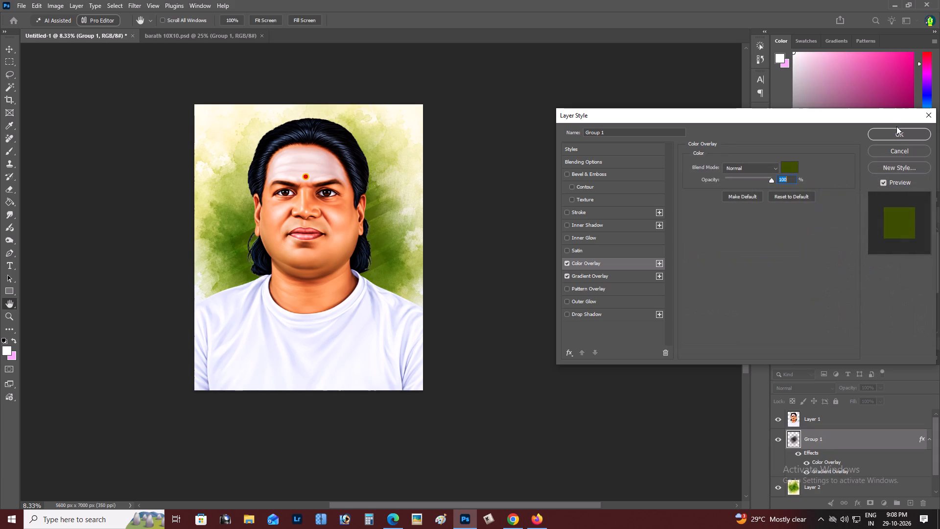
click(904, 131)
Enlarge the green striped texture to about 8909 x 10539 px and reposition it, nudging it 60 px to the right.
key(ctrl+t)
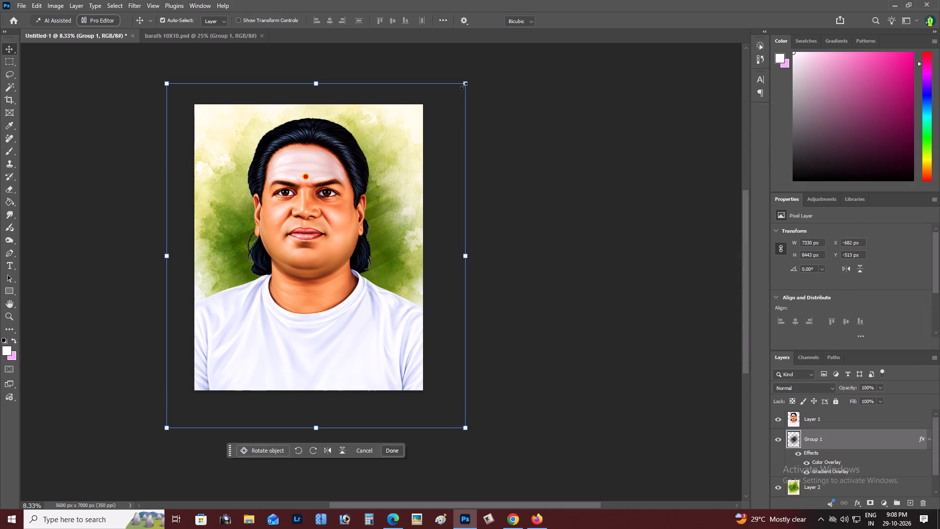
alt+drag(464, 86, 532, 73)
drag(483, 176, 475, 176)
drag(560, 166, 547, 151)
key(ctrl+shift+Return)
key(v)
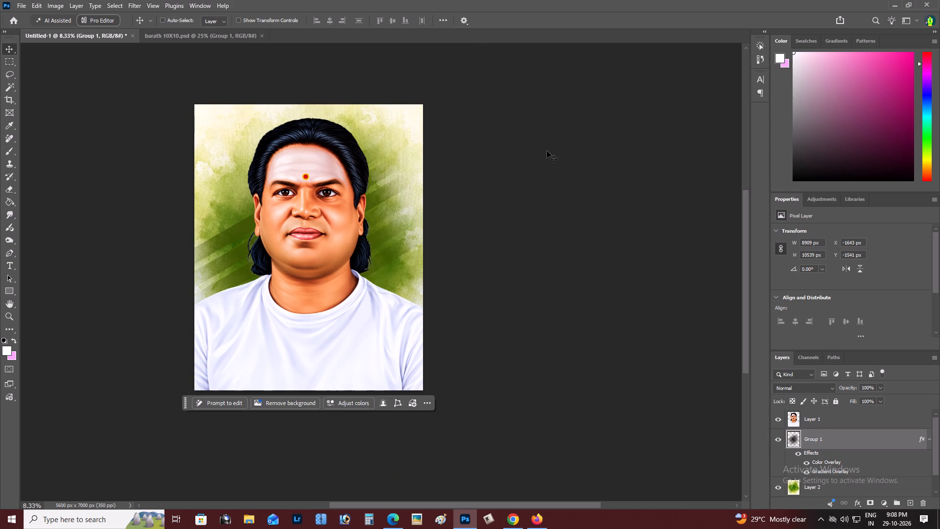
key(shift+Right)
key(shift+Right)
key(shift+Right)
key(shift+Right)
key(shift+Right)
key(shift+Right)
Examine how the green stripes blend with the painted background around the portrait, close up and as a whole.
key(z)
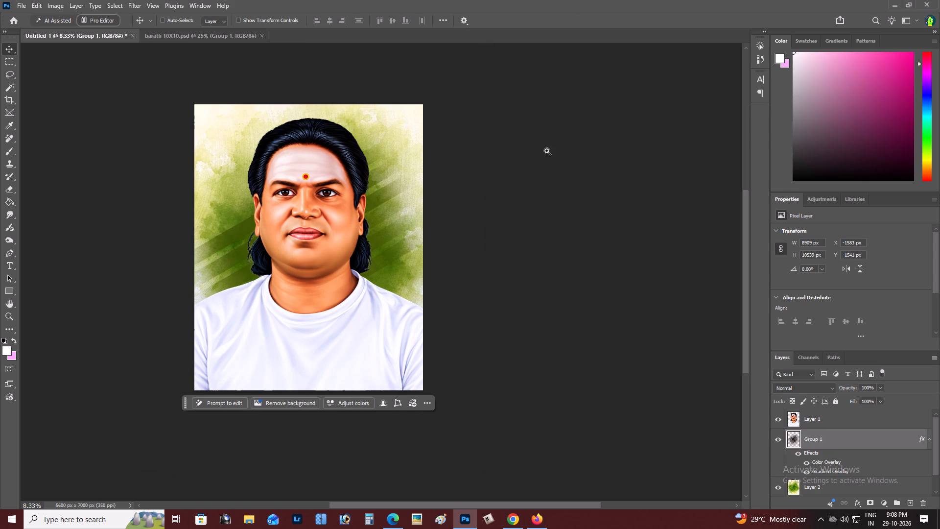
alt+click(424, 206)
right_click(352, 203)
click(362, 206)
key(space)
drag(362, 216, 323, 260)
key(z)
double_click(402, 235)
key(space)
drag(399, 251, 392, 247)
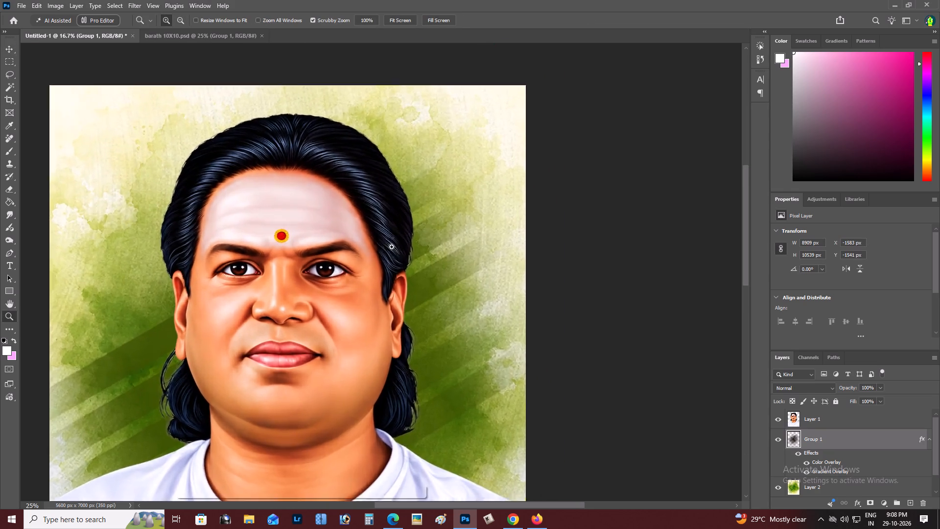
drag(392, 247, 372, 232)
key(z)
alt+click(346, 239)
right_click(346, 239)
double_click(360, 245)
key(space)
key(space)
key(space)
key(space)
key(space)
key(space)
key(space)
key(space)
drag(360, 245, 352, 242)
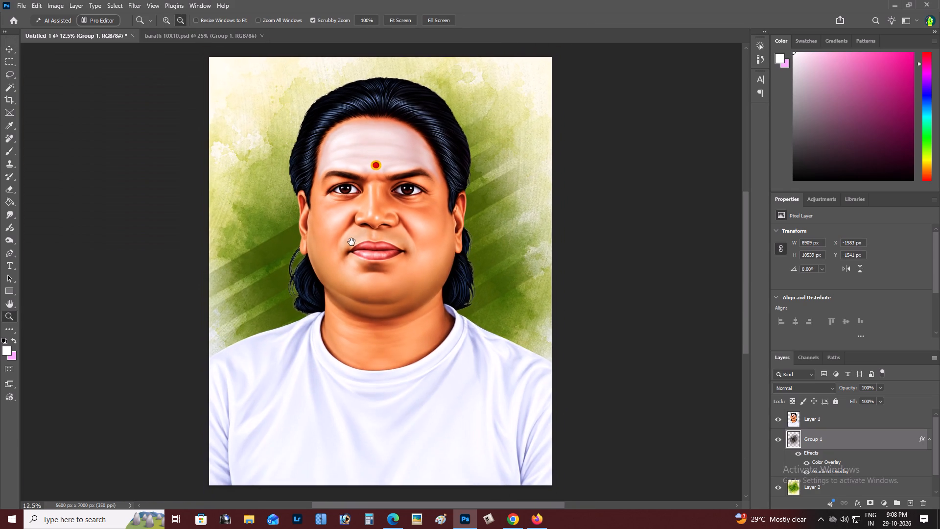
drag(352, 242, 351, 242)
key(z)
alt+click(351, 242)
right_click(351, 242)
double_click(362, 248)
key(space)
drag(362, 249, 351, 256)
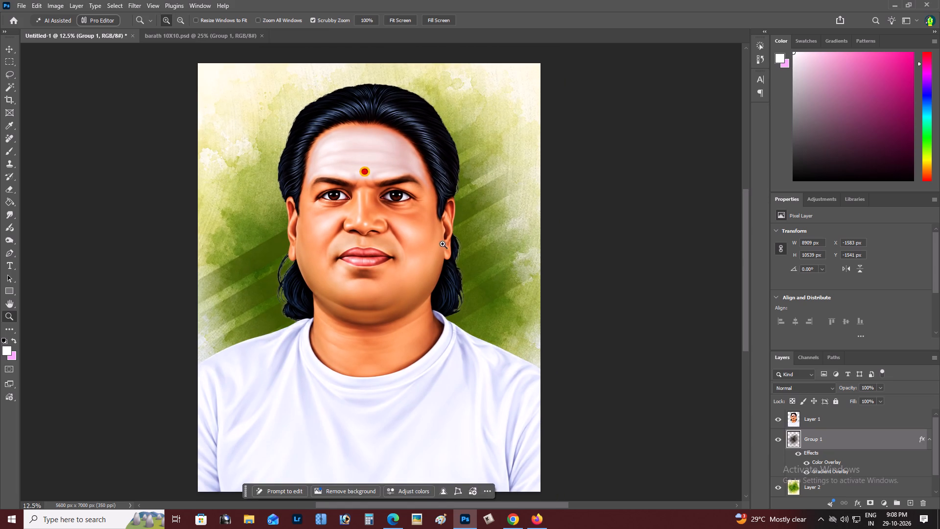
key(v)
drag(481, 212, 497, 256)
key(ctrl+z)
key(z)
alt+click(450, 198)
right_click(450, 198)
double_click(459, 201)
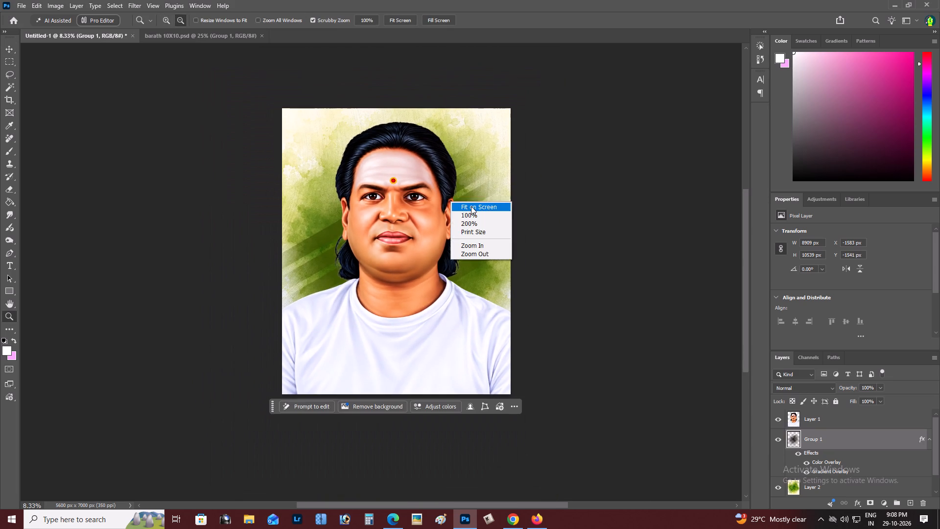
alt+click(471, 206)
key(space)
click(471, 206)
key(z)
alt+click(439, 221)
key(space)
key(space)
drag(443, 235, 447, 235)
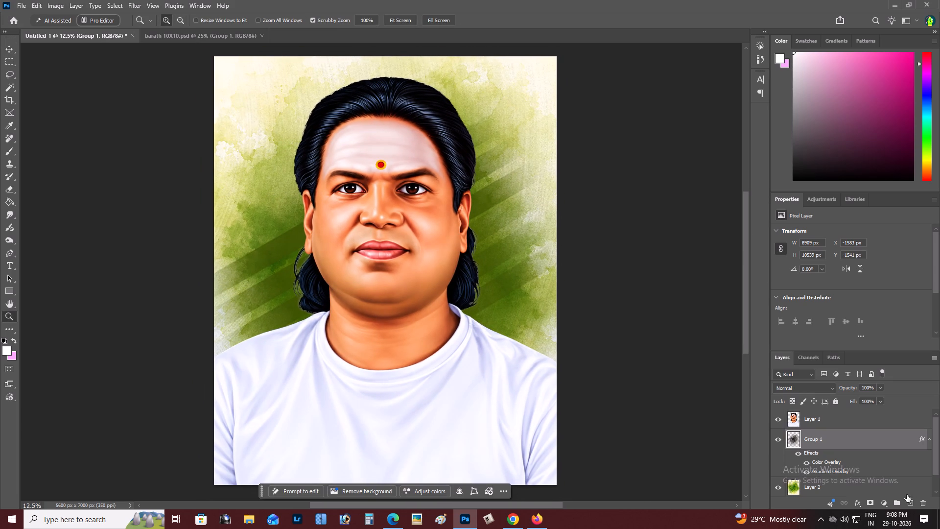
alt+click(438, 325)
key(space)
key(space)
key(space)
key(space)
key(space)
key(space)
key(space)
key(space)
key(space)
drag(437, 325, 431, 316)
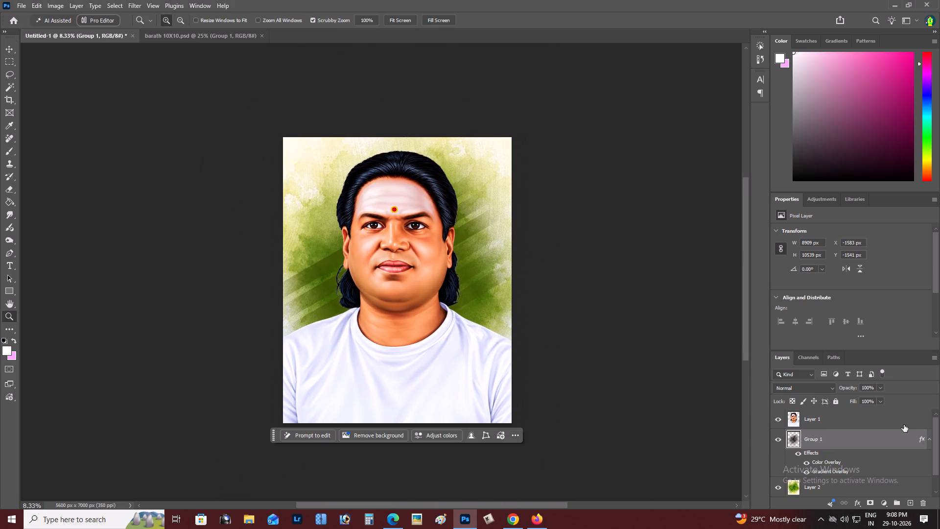
Deepen the green painted background layer with Levels, setting the black input level to 20.
scroll(928, 480, down, 3)
click(827, 472)
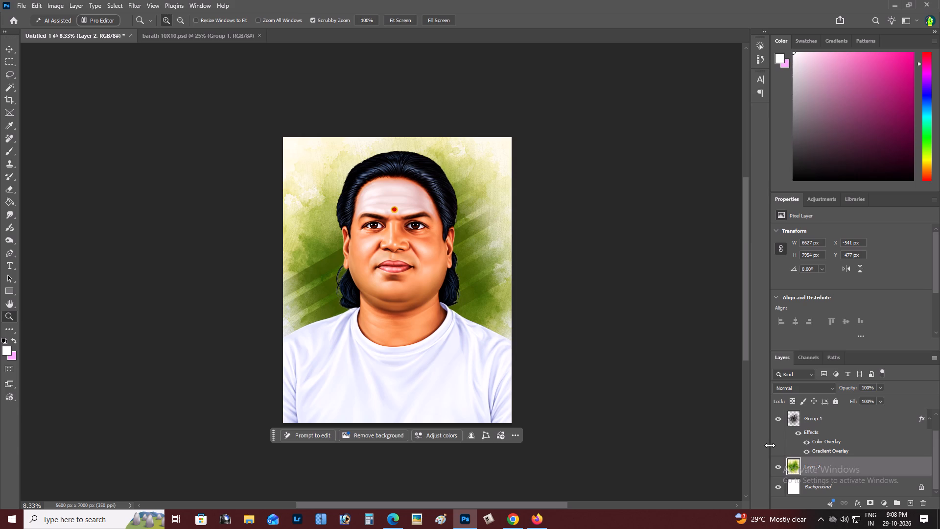
key(ctrl+l)
drag(745, 173, 743, 172)
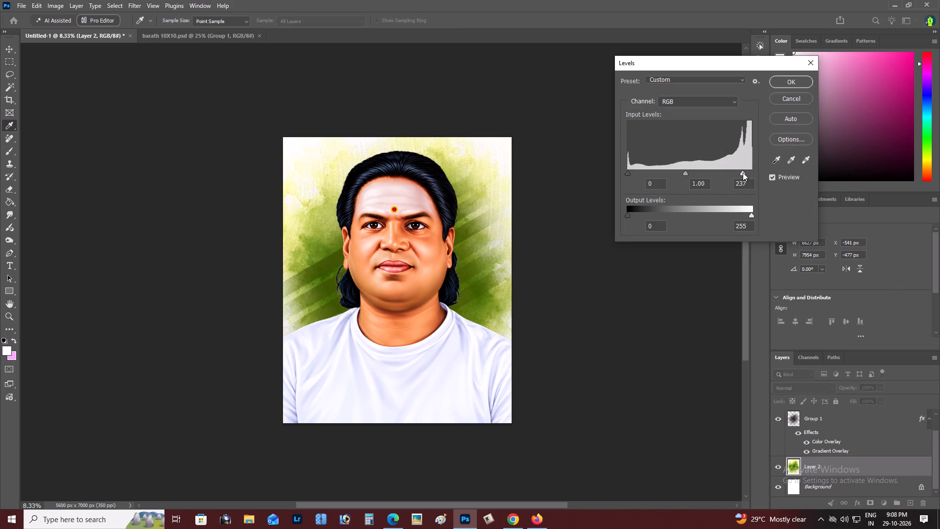
drag(743, 172, 752, 174)
click(634, 174)
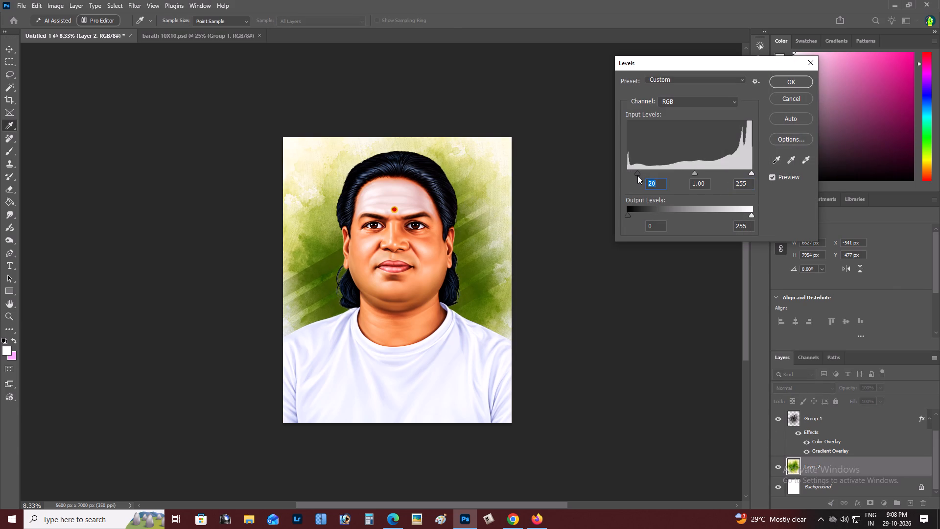
key(Return)
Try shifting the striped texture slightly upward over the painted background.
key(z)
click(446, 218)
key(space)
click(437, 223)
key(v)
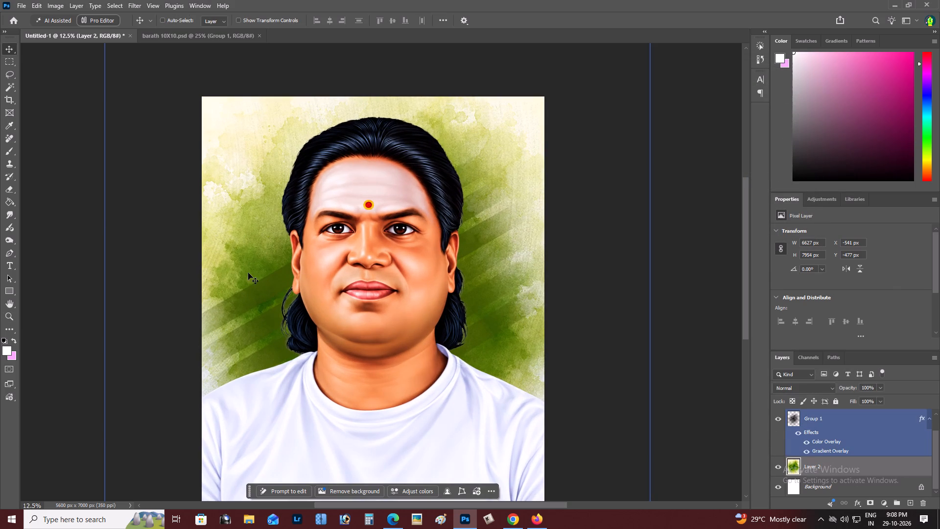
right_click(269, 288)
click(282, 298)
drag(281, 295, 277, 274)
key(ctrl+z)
Add an empty layer directly above the white Background and merge the green painted layer down into it.
click(858, 466)
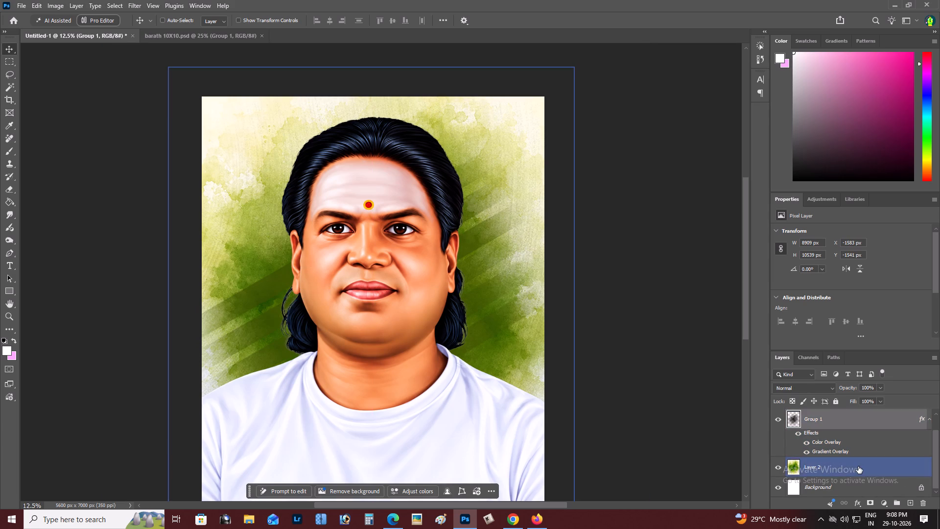
scroll(860, 462, down, 1)
click(853, 483)
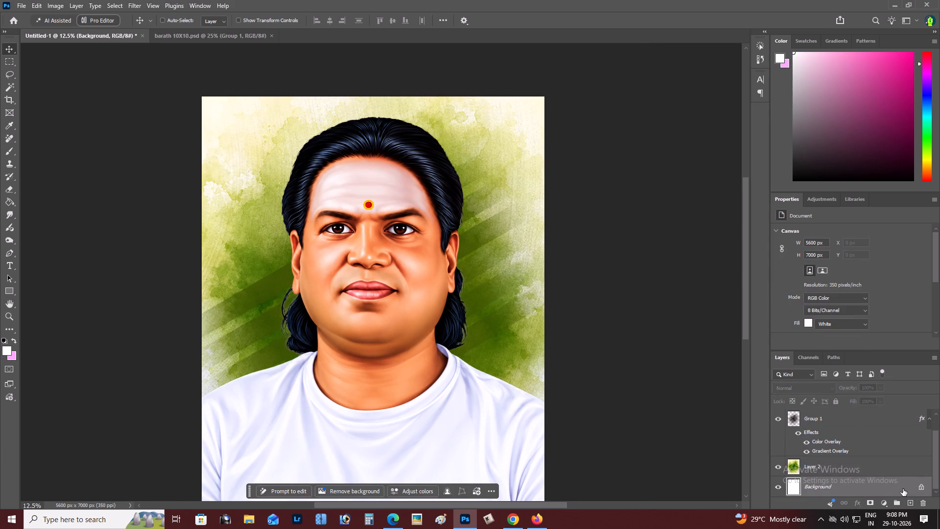
click(910, 501)
click(866, 475)
key(ctrl+e)
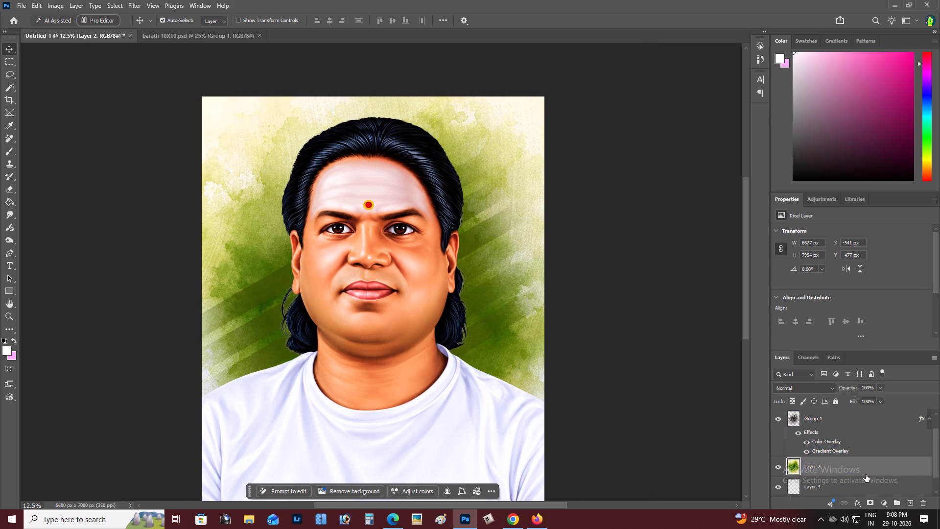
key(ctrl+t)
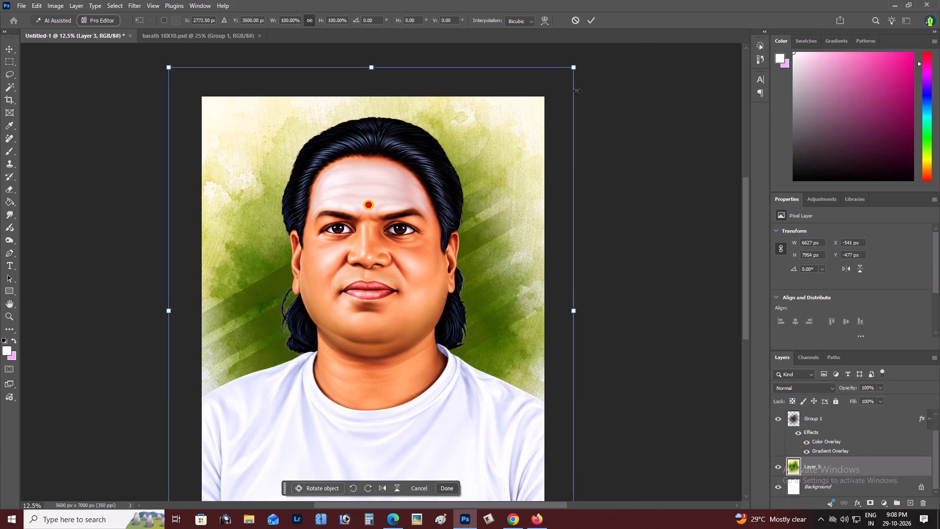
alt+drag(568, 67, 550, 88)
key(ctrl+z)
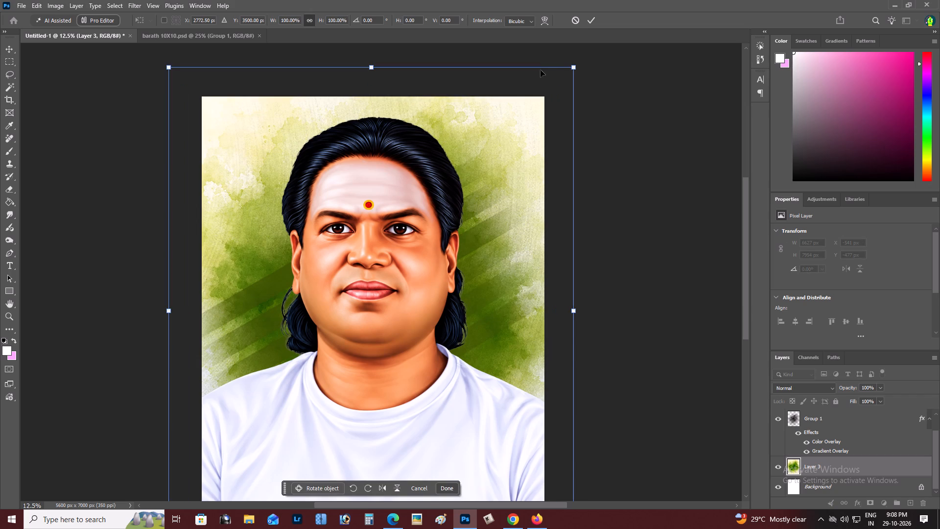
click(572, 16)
Rotate the striped texture about 5.4° clockwise and nudge it slightly to the right.
right_click(473, 242)
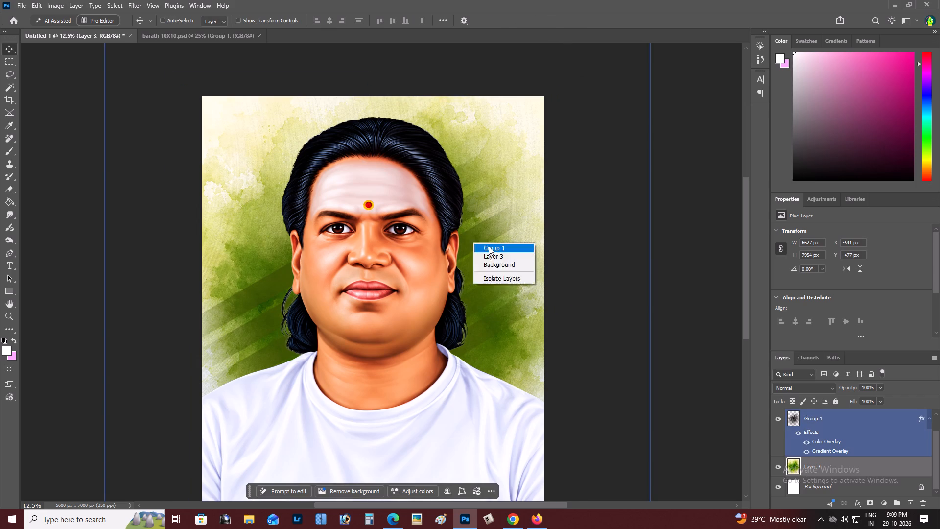
click(489, 246)
drag(492, 246, 509, 227)
key(ctrl+z)
key(ctrl+t)
scroll(579, 159, up, 6)
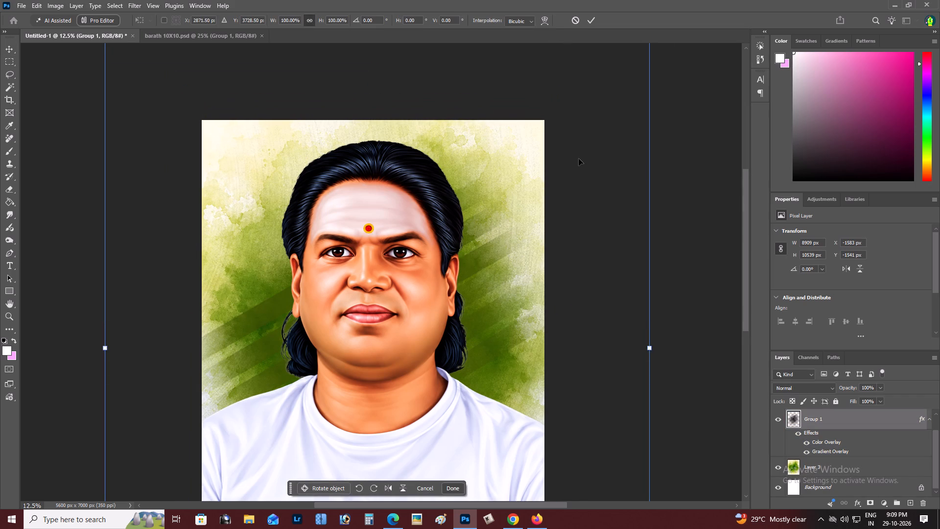
scroll(579, 159, up, 3)
click(658, 65)
drag(658, 65, 693, 89)
key(space)
drag(618, 215, 611, 196)
key(ctrl+Return)
key(v)
key(shift+Right)
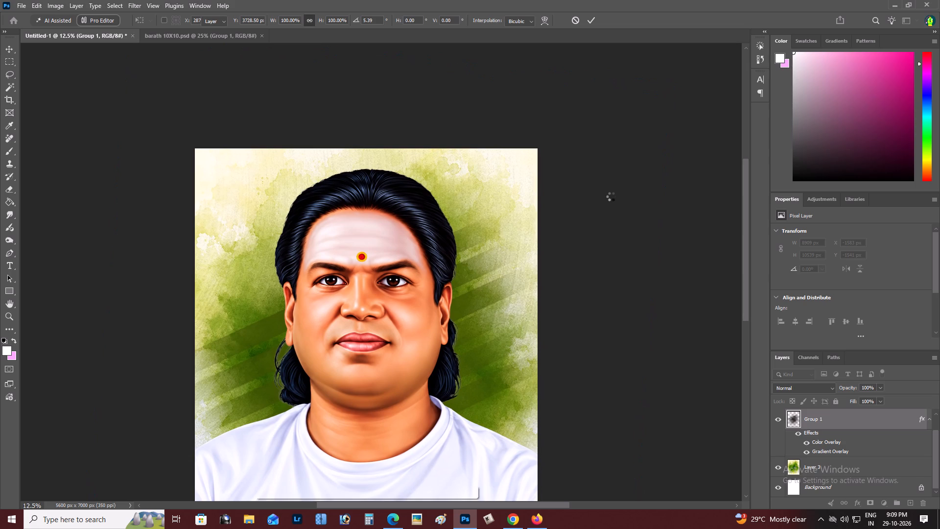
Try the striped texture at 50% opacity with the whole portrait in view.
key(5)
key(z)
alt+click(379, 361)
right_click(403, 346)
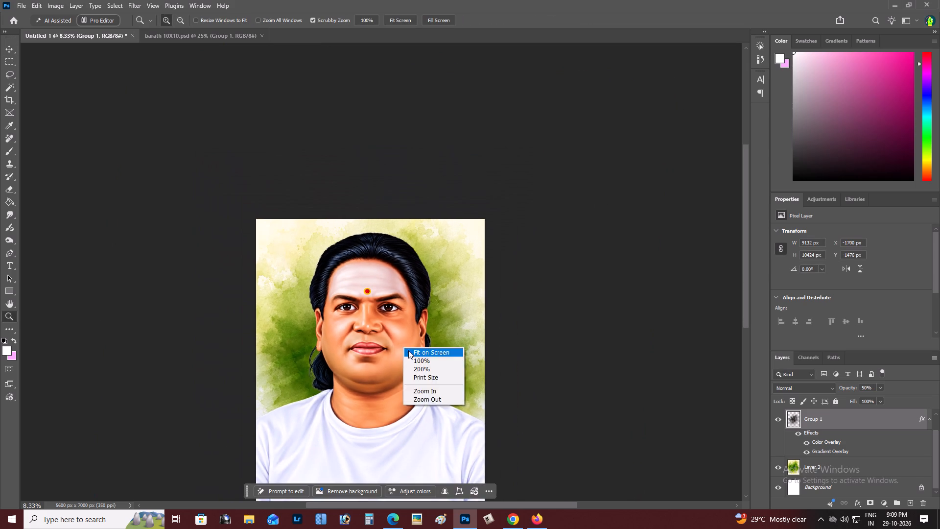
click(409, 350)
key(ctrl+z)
Examine how the rotated stripes sit around the portrait at different magnifications.
alt+click(424, 291)
right_click(424, 291)
triple_click(438, 294)
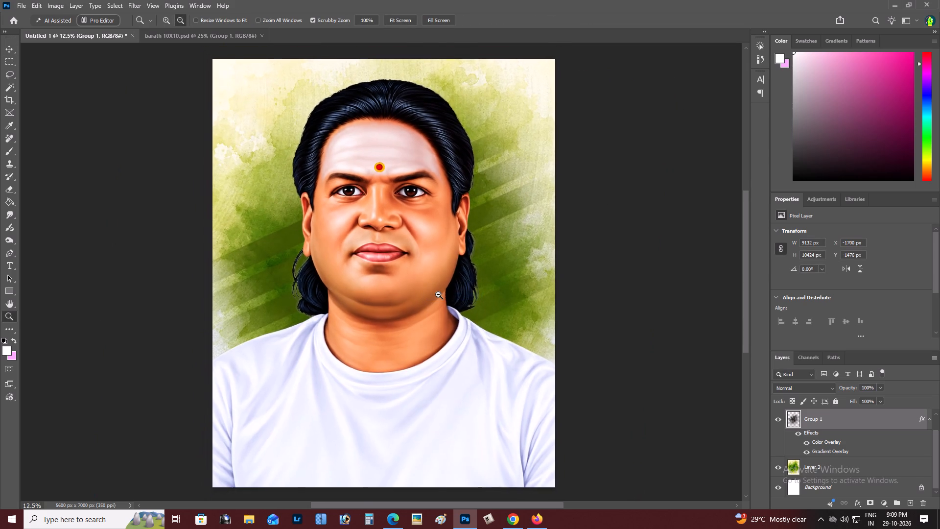
key(space)
key(space)
key(space)
key(space)
key(space)
key(space)
key(space)
key(space)
key(space)
key(space)
key(space)
key(space)
key(space)
key(space)
key(space)
key(space)
key(space)
key(space)
key(space)
key(space)
drag(438, 294, 444, 293)
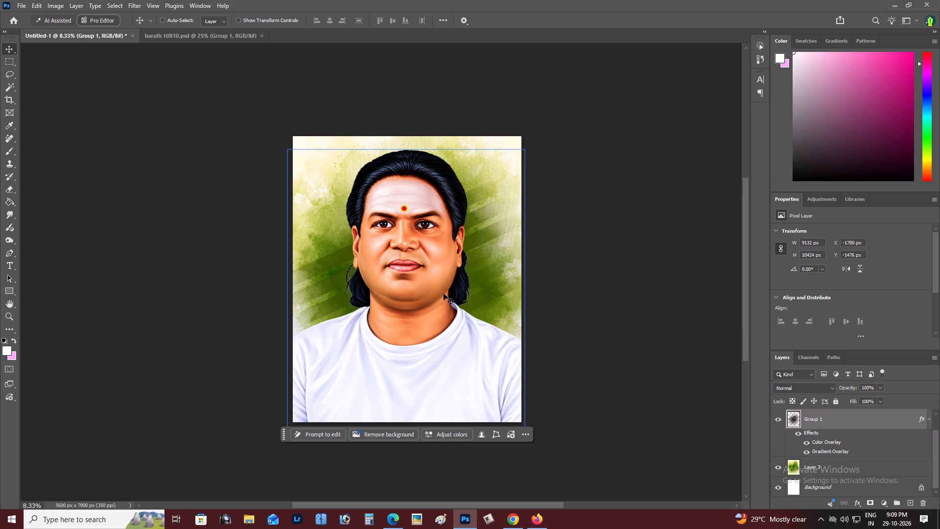
Fill a full-width strip about 983 px tall along the canvas bottom with dark green 243200, on a new topmost layer.
key(m)
scroll(444, 293, down, 4)
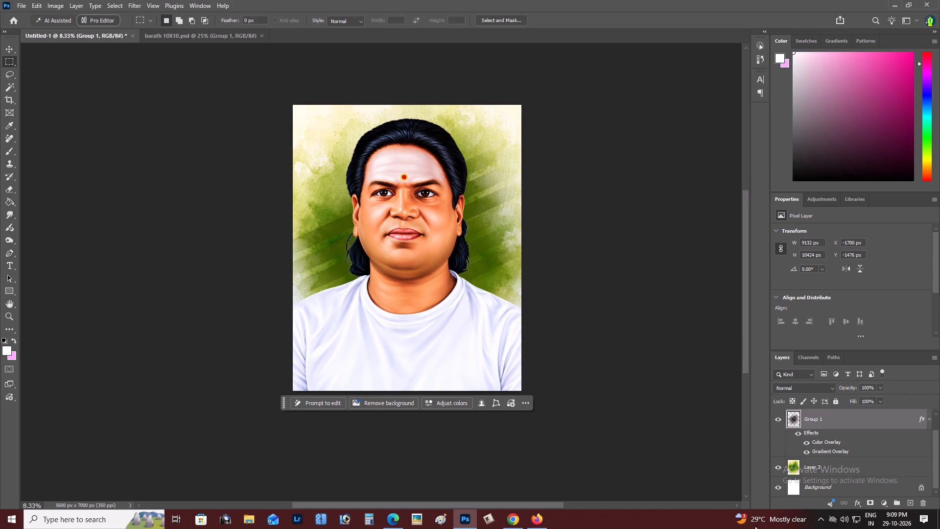
drag(287, 351, 554, 388)
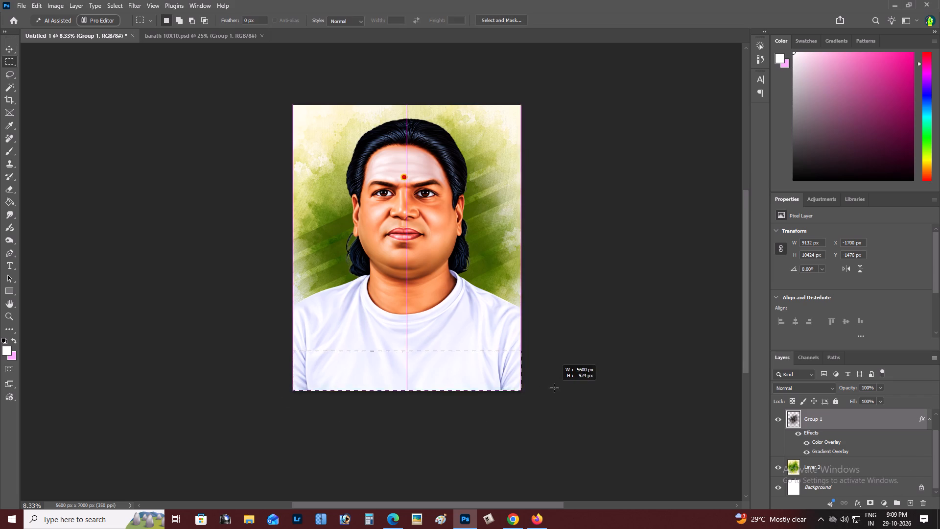
drag(554, 388, 616, 400)
click(911, 500)
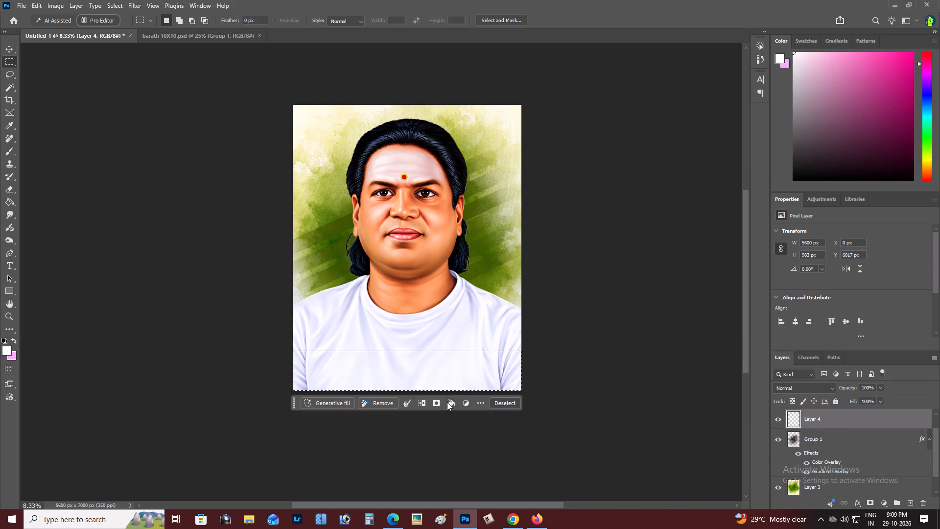
click(456, 406)
click(466, 319)
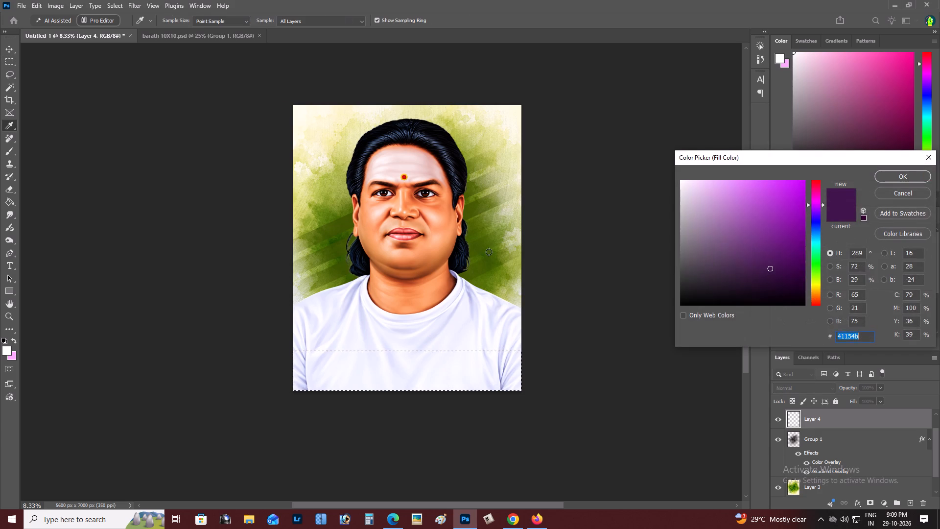
click(477, 246)
drag(787, 284, 817, 281)
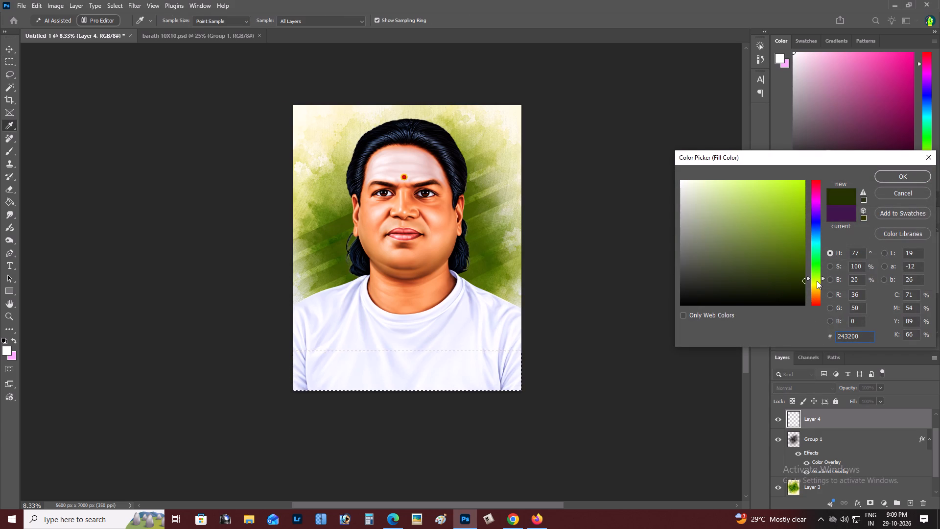
key(Return)
key(Return)
key(ctrl+d)
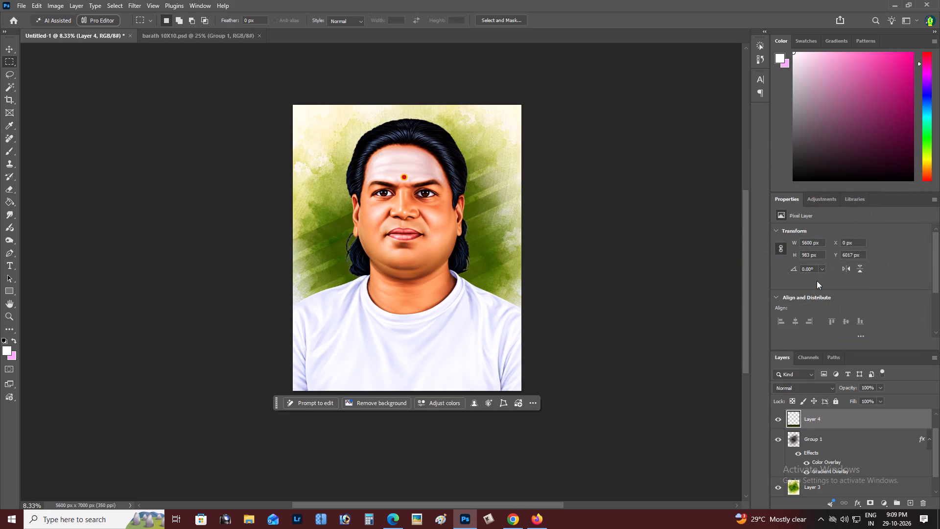
key(ctrl+shift+bracketright)
Examine the whole portrait composition with the dark green strip across its bottom.
key(z)
alt+click(497, 243)
right_click(497, 243)
click(506, 245)
key(space)
key(space)
key(space)
key(space)
key(space)
key(space)
key(space)
key(space)
key(space)
key(space)
key(space)
key(space)
key(space)
key(space)
key(space)
key(space)
key(space)
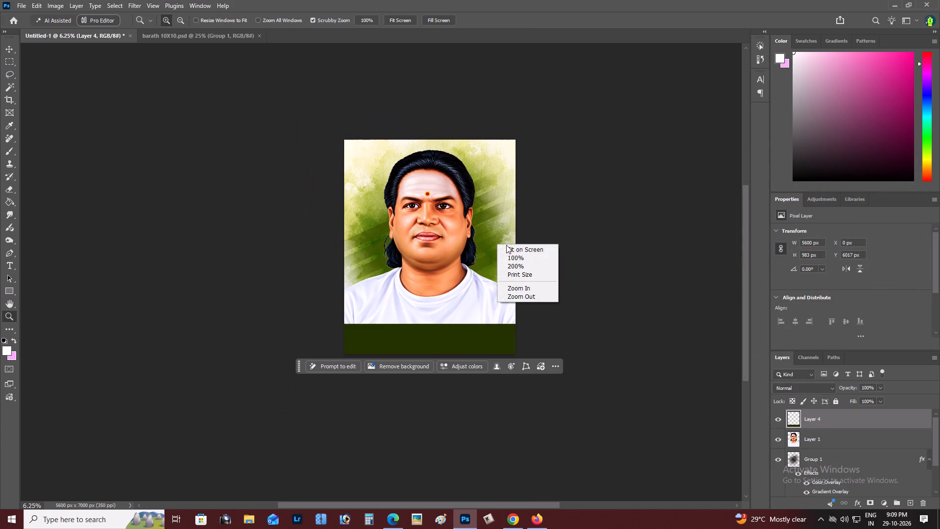
click(514, 247)
drag(504, 249, 507, 221)
alt+click(407, 284)
right_click(405, 283)
double_click(420, 290)
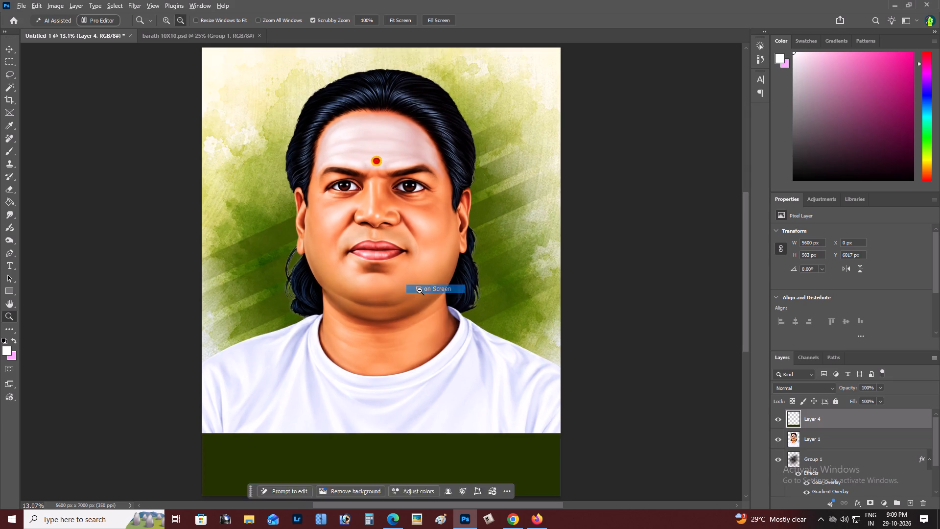
key(space)
drag(420, 290, 427, 274)
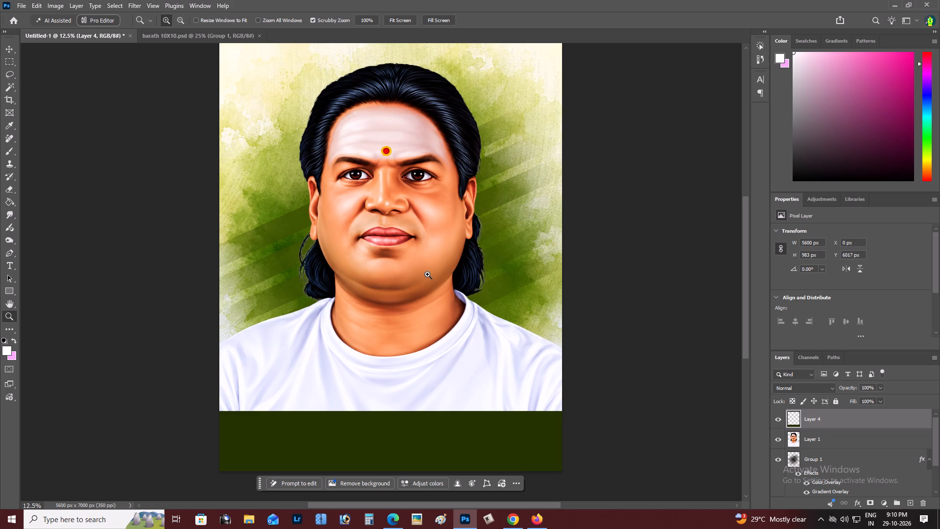
key(z)
alt+click(427, 274)
right_click(427, 274)
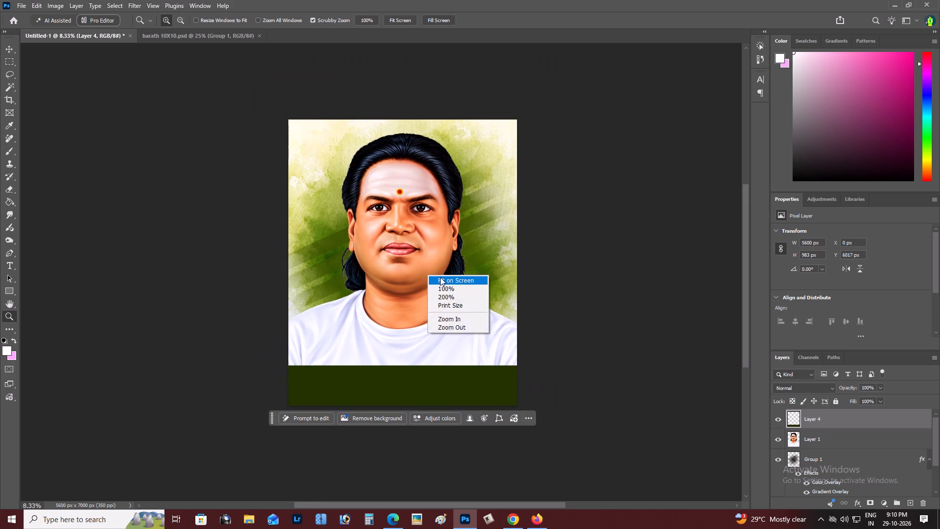
double_click(440, 277)
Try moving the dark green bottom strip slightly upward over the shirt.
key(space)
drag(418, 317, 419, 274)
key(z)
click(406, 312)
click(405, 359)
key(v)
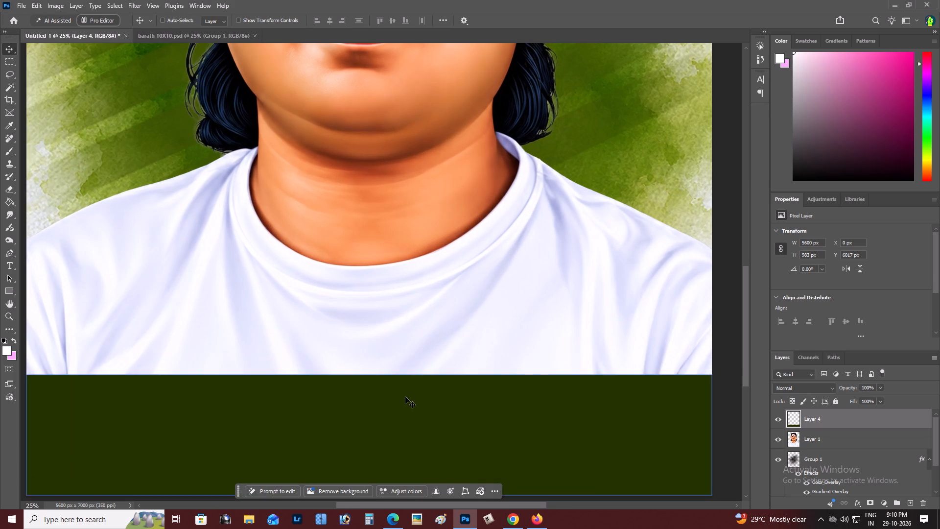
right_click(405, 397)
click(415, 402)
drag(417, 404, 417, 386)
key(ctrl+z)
Stretch the dark green strip's top edge upward until the strip is about 1043 px tall.
key(z)
alt+click(393, 397)
key(space)
drag(393, 397, 401, 384)
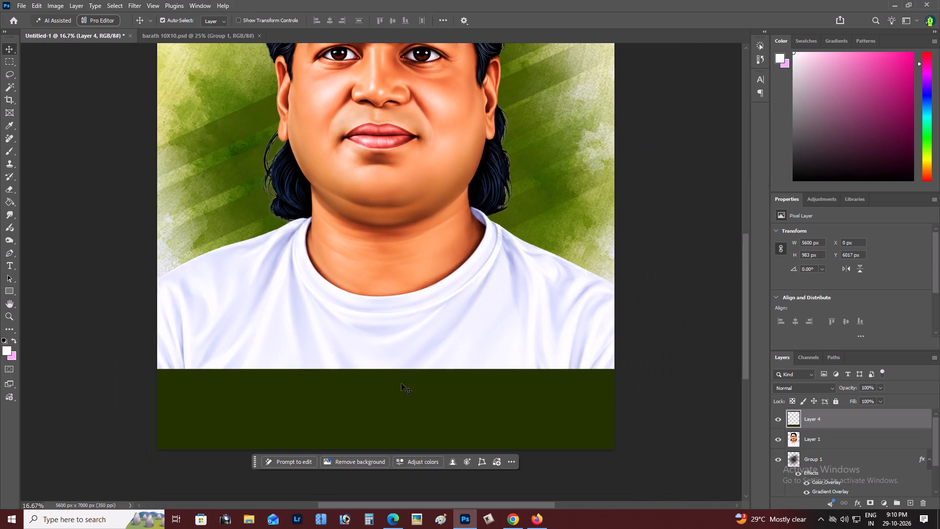
key(ctrl+t)
shift+drag(392, 368, 392, 363)
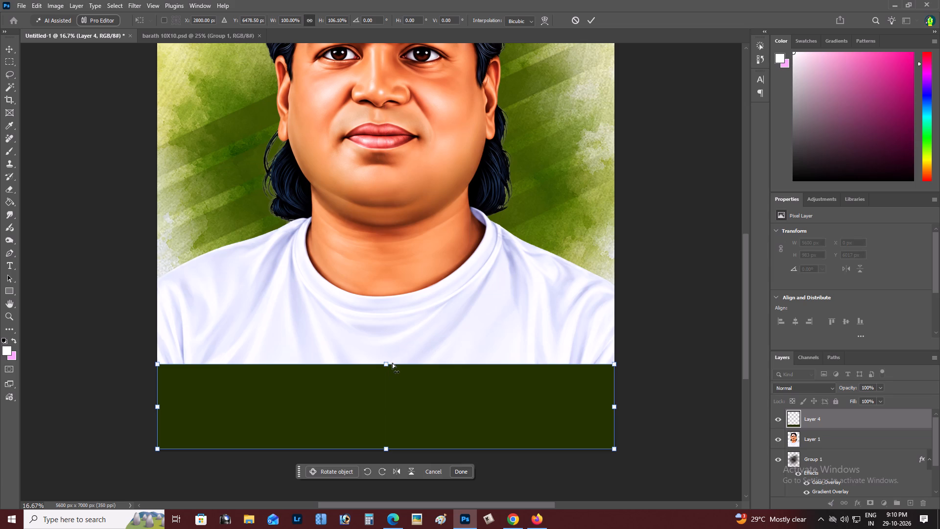
key(ctrl+Return)
Examine the taller dark green strip against the whole portrait at different magnifications.
key(z)
alt+click(415, 354)
right_click(415, 354)
click(428, 357)
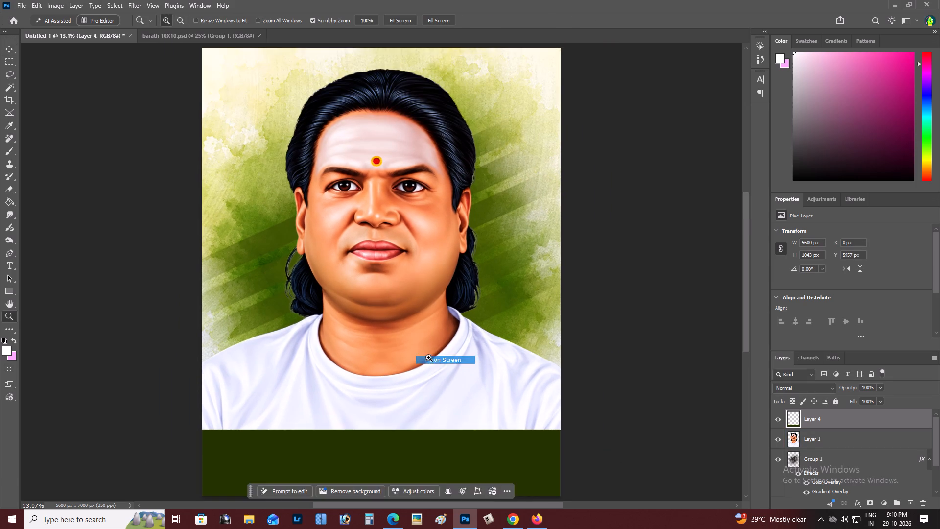
key(space)
key(space)
drag(428, 357, 430, 325)
key(z)
alt+click(430, 325)
right_click(430, 325)
double_click(439, 330)
key(space)
drag(438, 357, 438, 331)
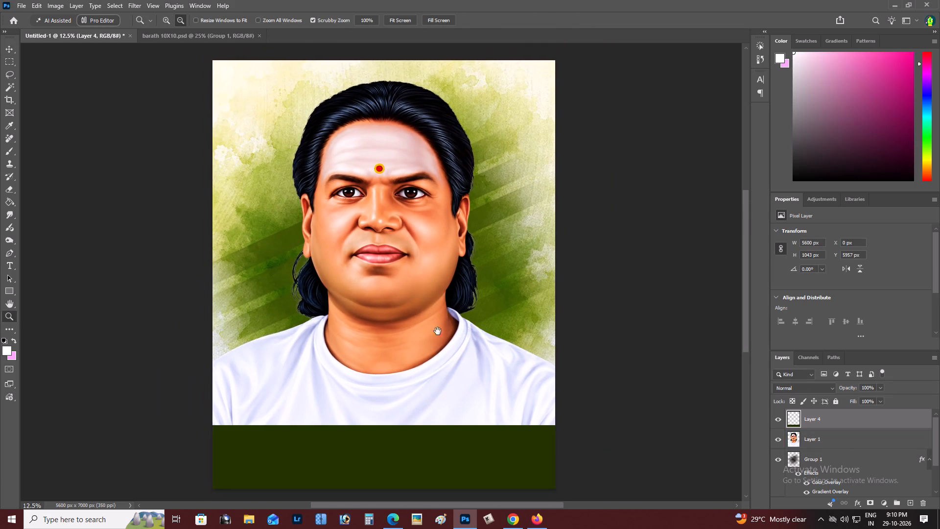
drag(438, 331, 438, 322)
Duplicate the dark green bottom strip onto its own layer.
key(v)
right_click(405, 414)
click(419, 421)
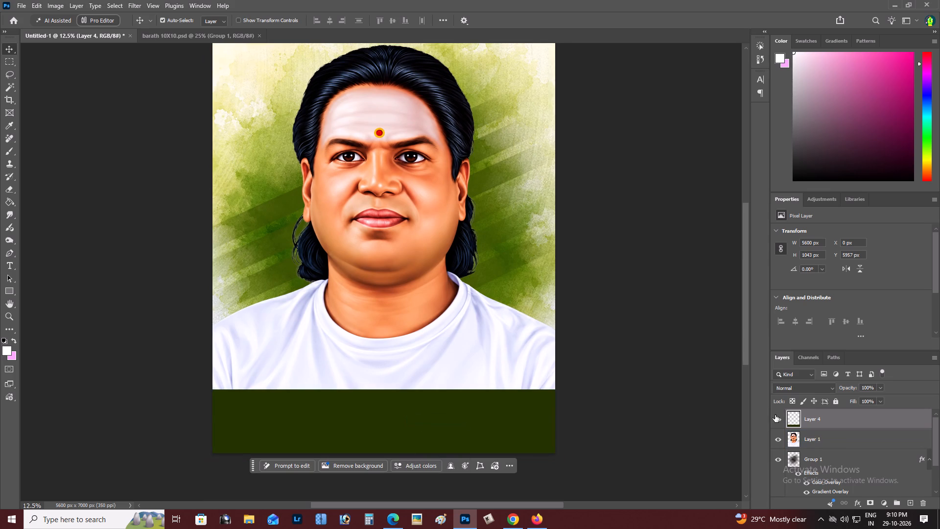
key(ctrl+j)
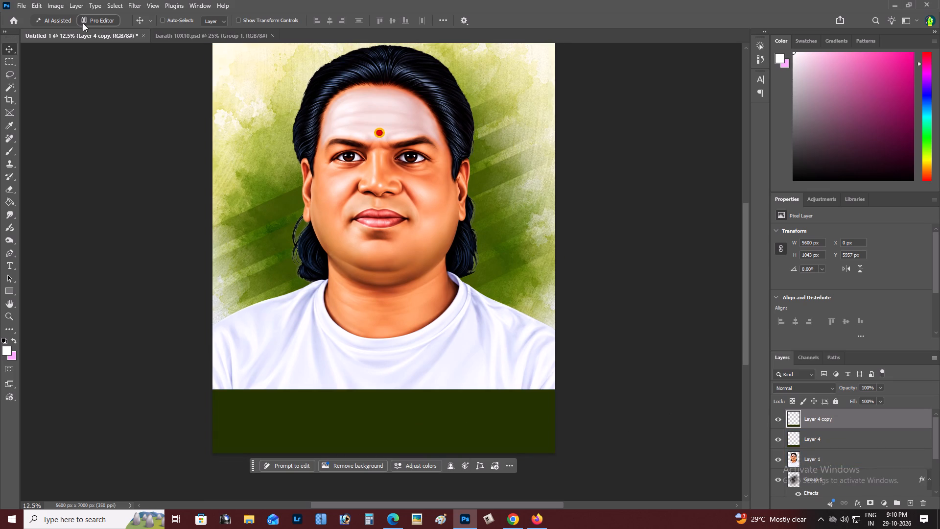
Give the duplicated strip a lighter green 799b0b Color Overlay and place it beneath the original strip.
click(74, 4)
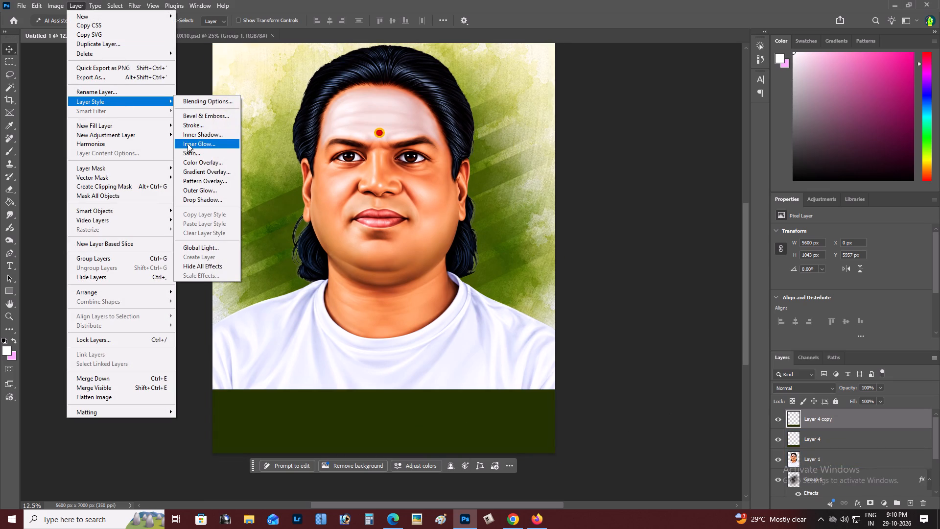
drag(188, 144, 206, 160)
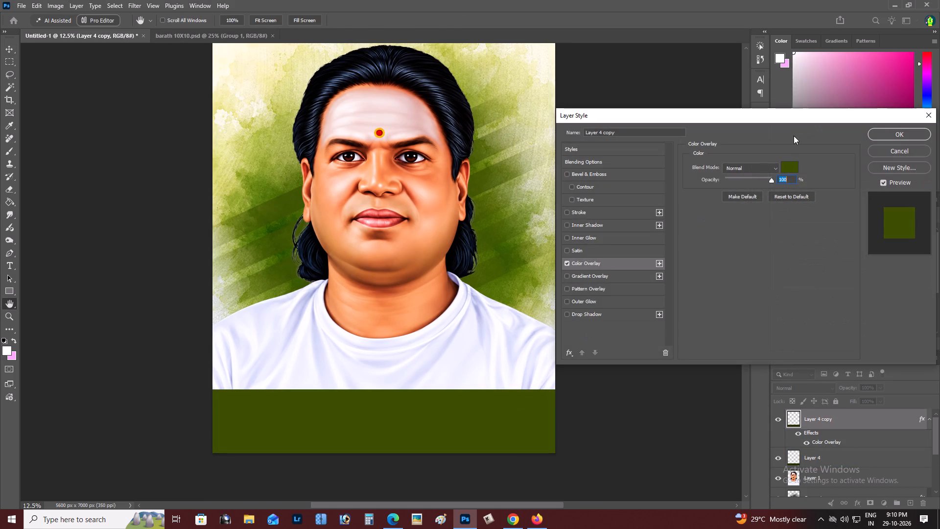
click(792, 164)
click(796, 229)
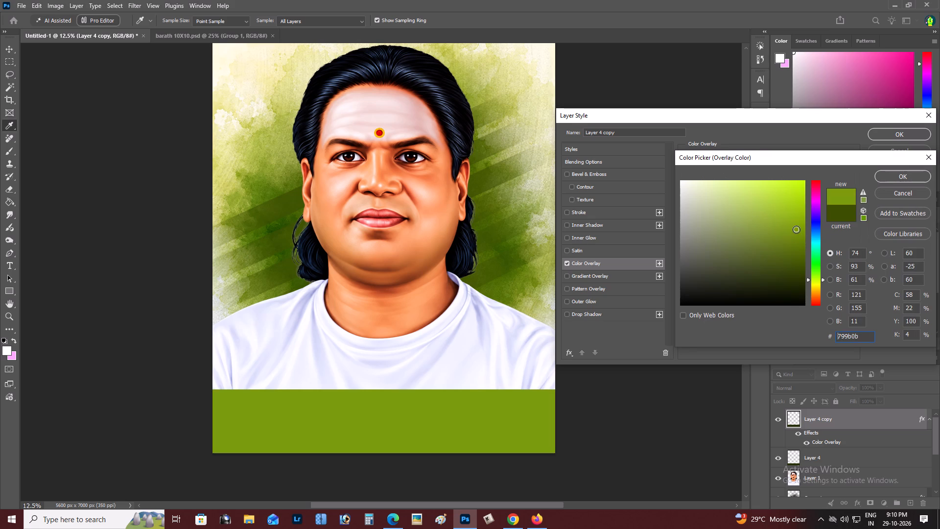
key(Return)
key(Return)
key(ctrl+bracketleft)
key(v)
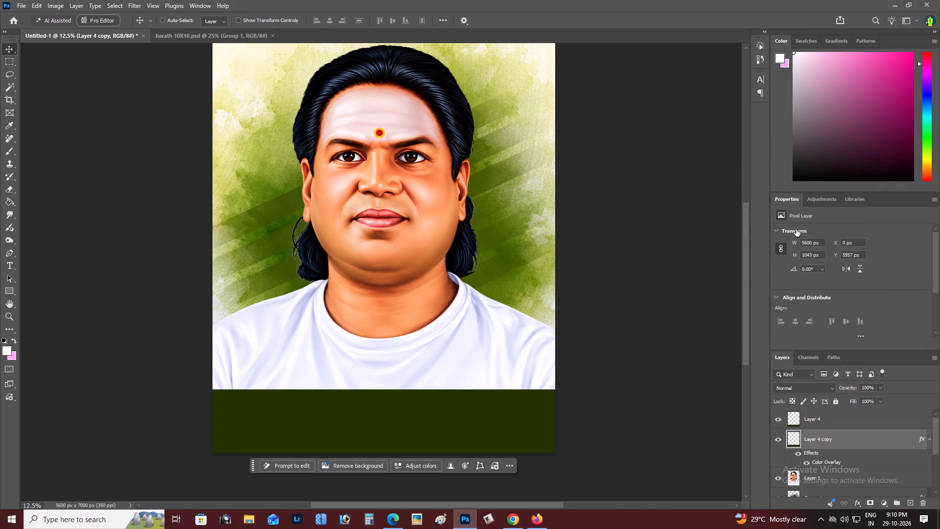
Nudge the lighter green strip up 40 px to Y 5917 px, forming a thin border along the dark strip's top edge.
key(shift+Up)
key(shift+Up)
key(shift+Up)
key(shift+Up)
key(shift+Up)
key(shift+Up)
key(shift+Down)
key(shift+Down)
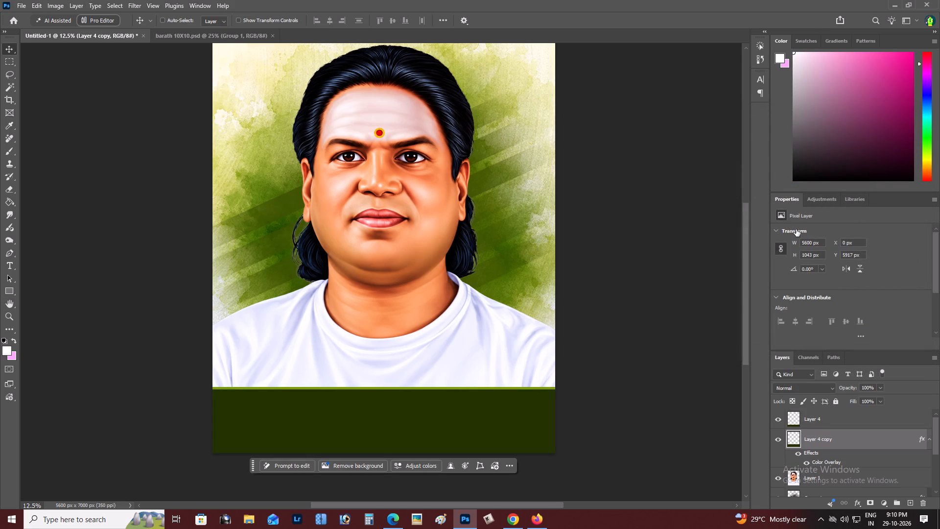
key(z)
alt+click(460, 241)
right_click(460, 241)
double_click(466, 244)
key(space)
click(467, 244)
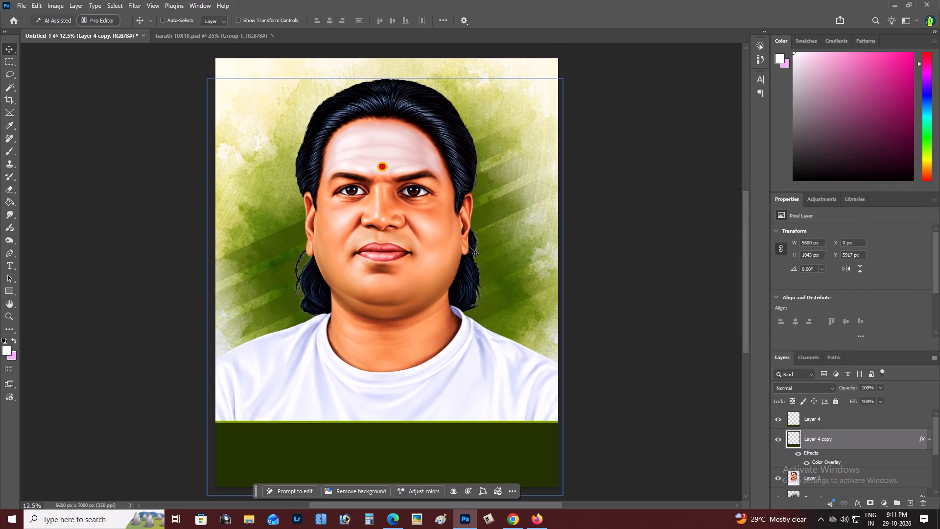
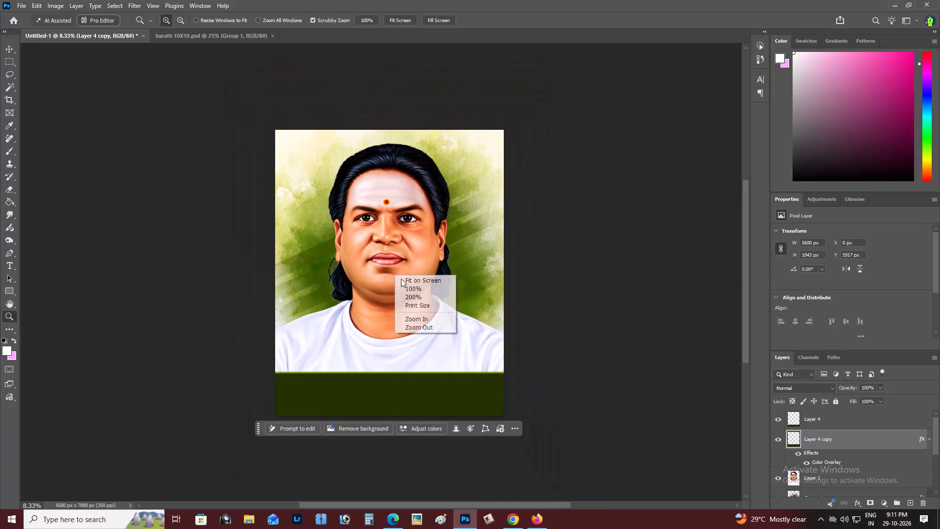
Add a new empty layer directly above the portrait layer, Layer 1.
double_click(401, 279)
key(space)
drag(403, 271, 403, 264)
key(v)
right_click(400, 253)
click(413, 259)
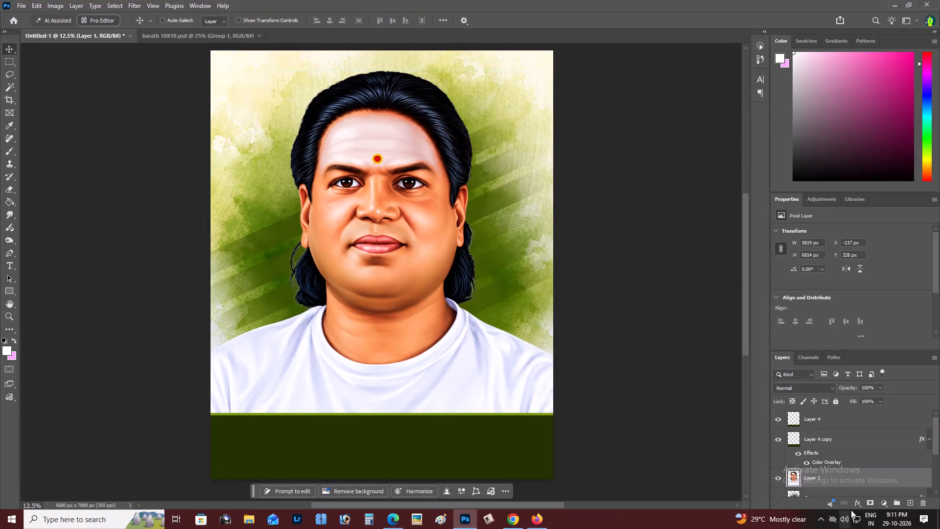
click(909, 505)
scroll(281, 360, down, 3)
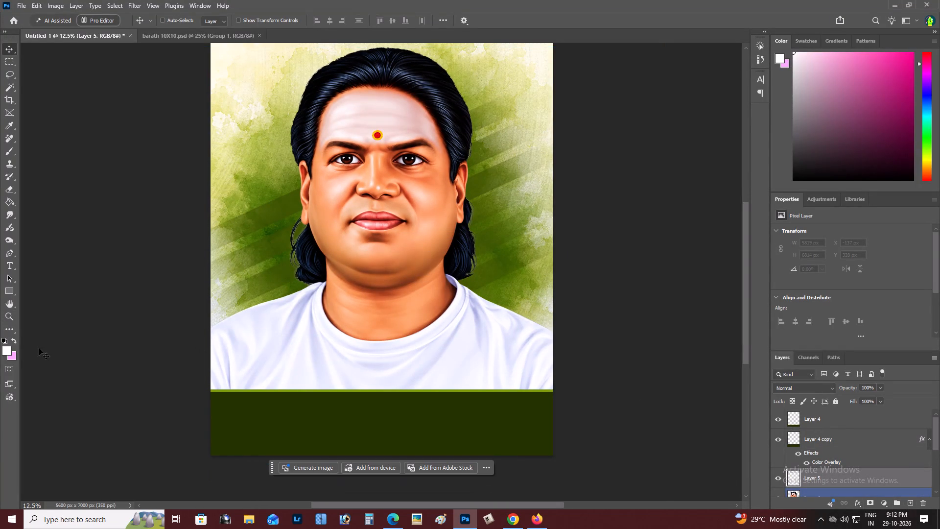
Paint a soft black 000000 shadow with a 1500 px brush across the shirt's bottom edge, just above the green strip.
click(7, 350)
drag(720, 236, 738, 328)
click(893, 175)
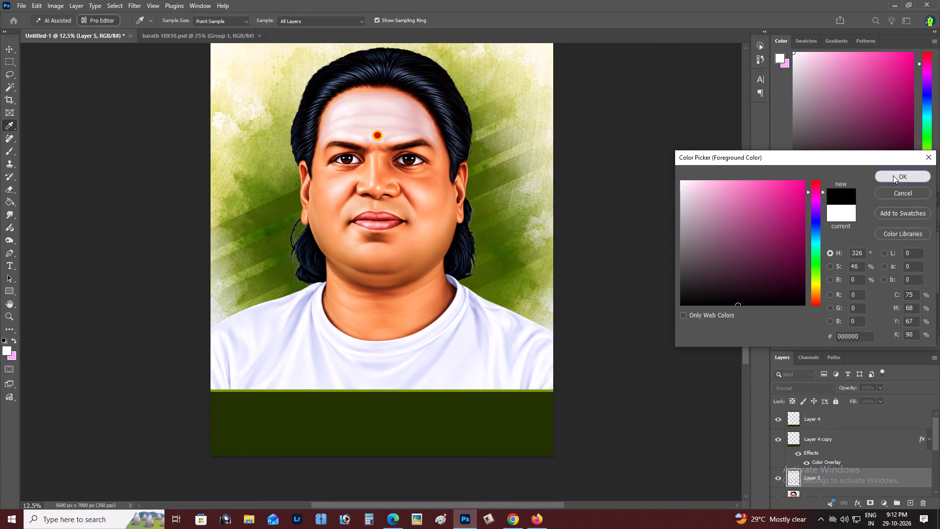
scroll(168, 496, down, 6)
key(b)
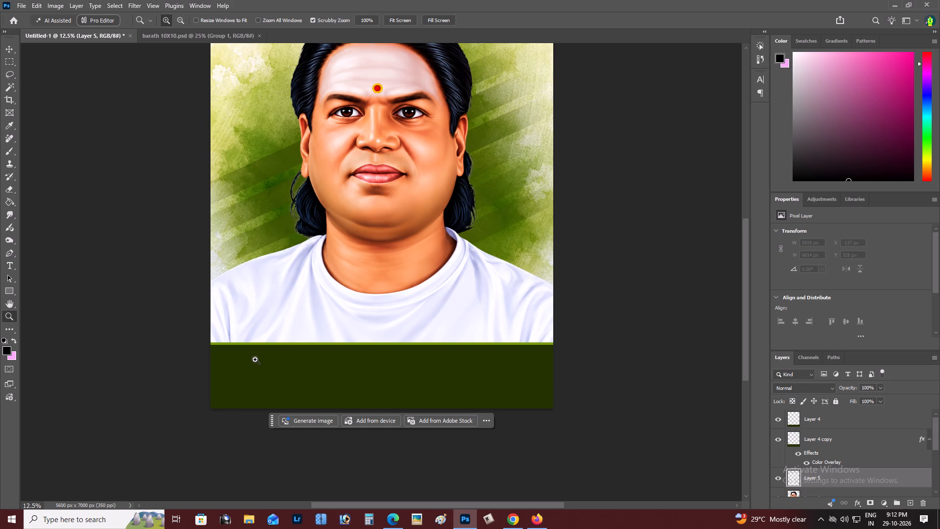
key(b)
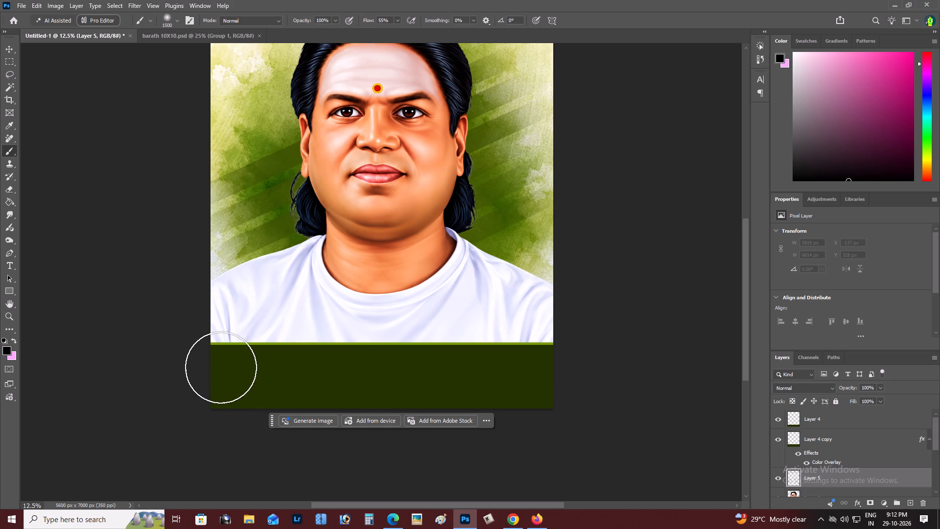
drag(213, 373, 720, 366)
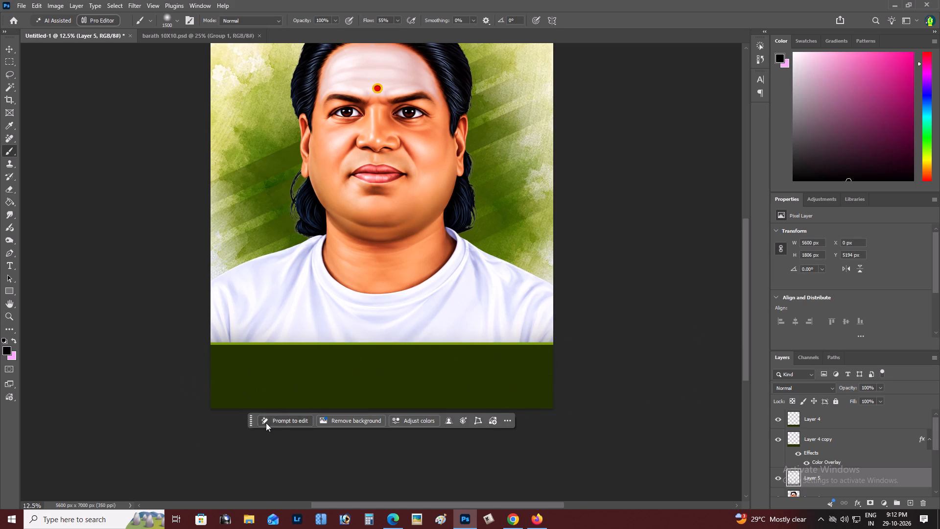
drag(254, 372, 715, 339)
key(ctrl+z)
scroll(496, 370, down, 9)
drag(191, 291, 280, 293)
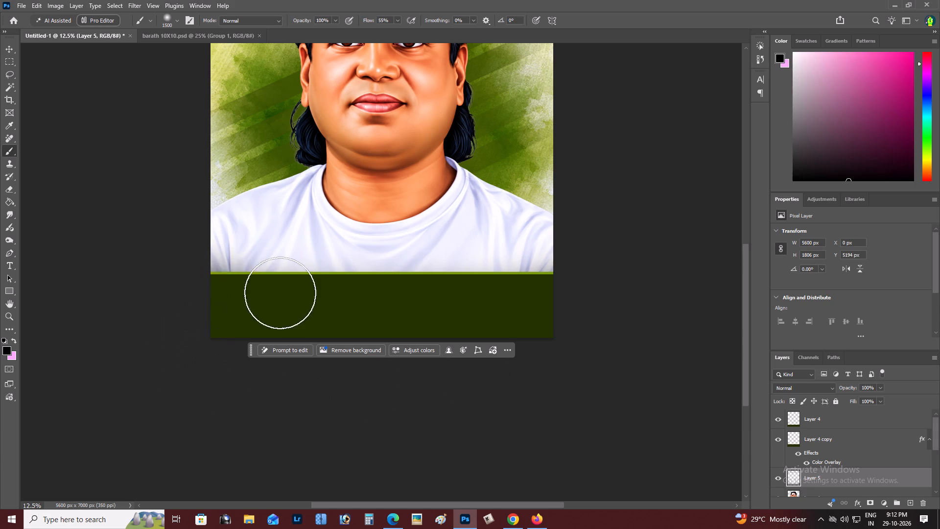
drag(280, 293, 860, 293)
Give the painted shadow layer a dark green 243200 Color Overlay sampled from the bottom strip.
key(z)
alt+click(419, 207)
right_click(419, 207)
double_click(431, 215)
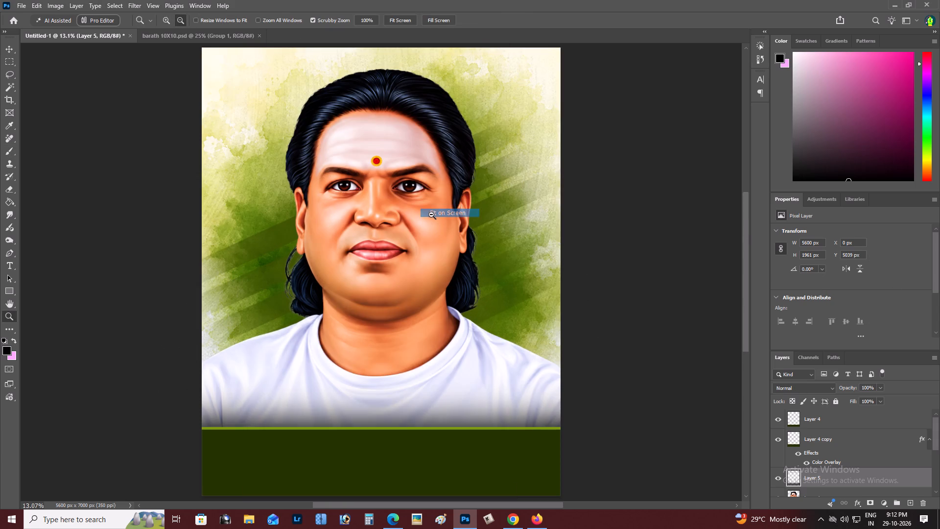
key(v)
key(shift+Down)
key(shift+Down)
key(shift+Down)
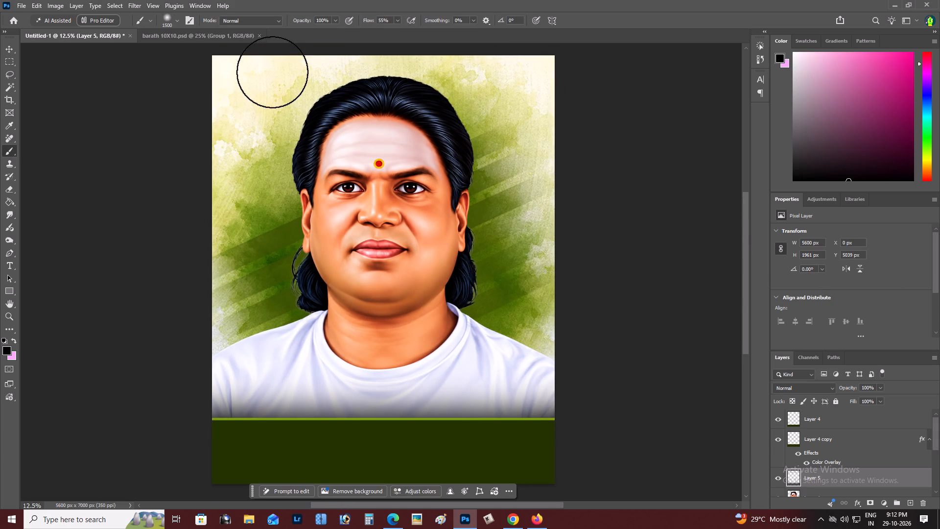
click(82, 4)
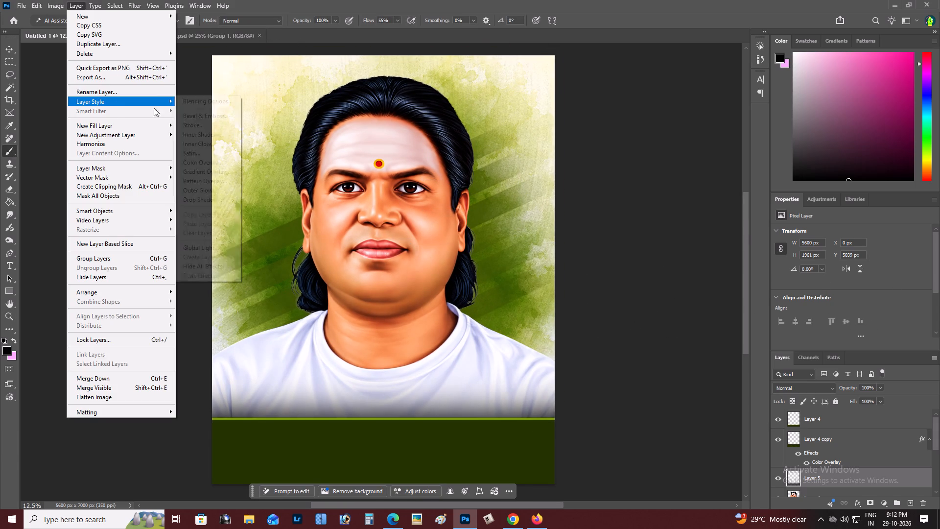
click(215, 165)
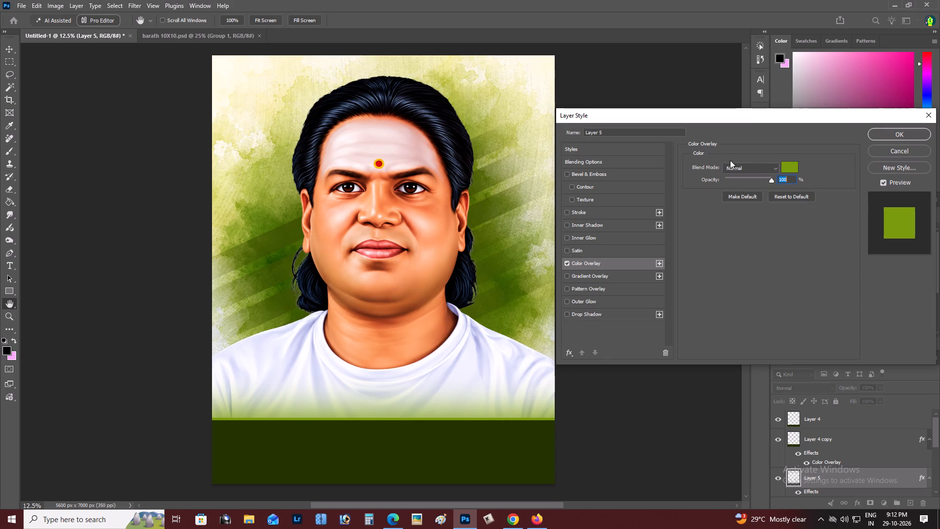
click(790, 167)
click(475, 444)
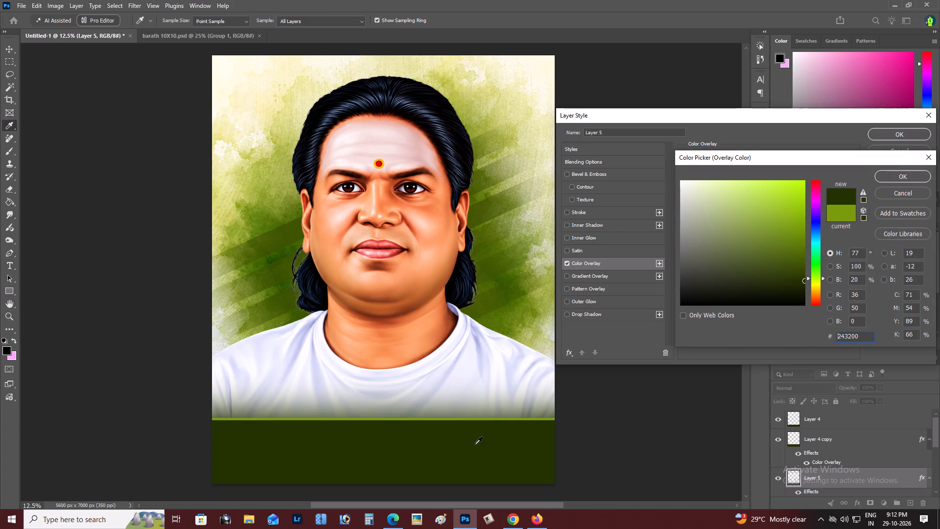
key(Return)
key(Return)
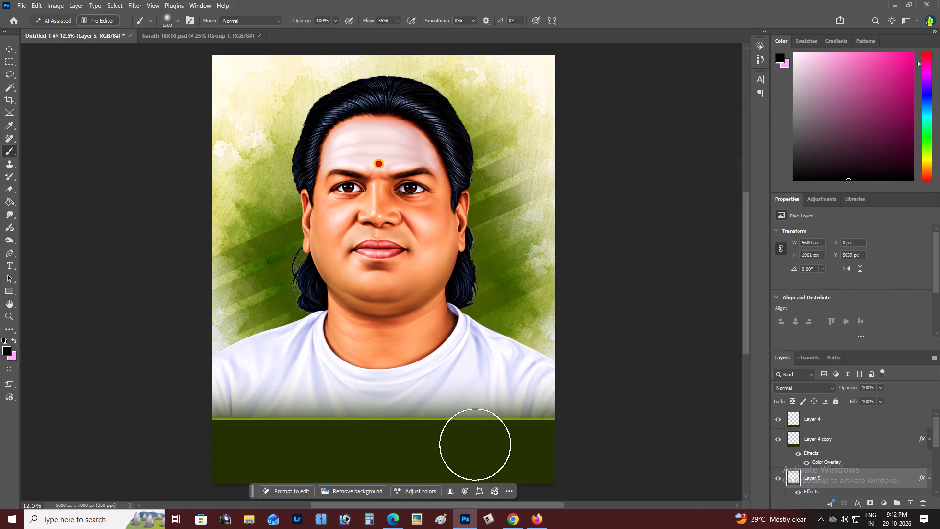
Examine how the dark green shadow blends into the shirt and strip at different magnifications.
key(z)
alt+click(451, 254)
right_click(451, 254)
double_click(462, 259)
key(space)
key(space)
key(space)
key(space)
key(space)
key(space)
click(462, 259)
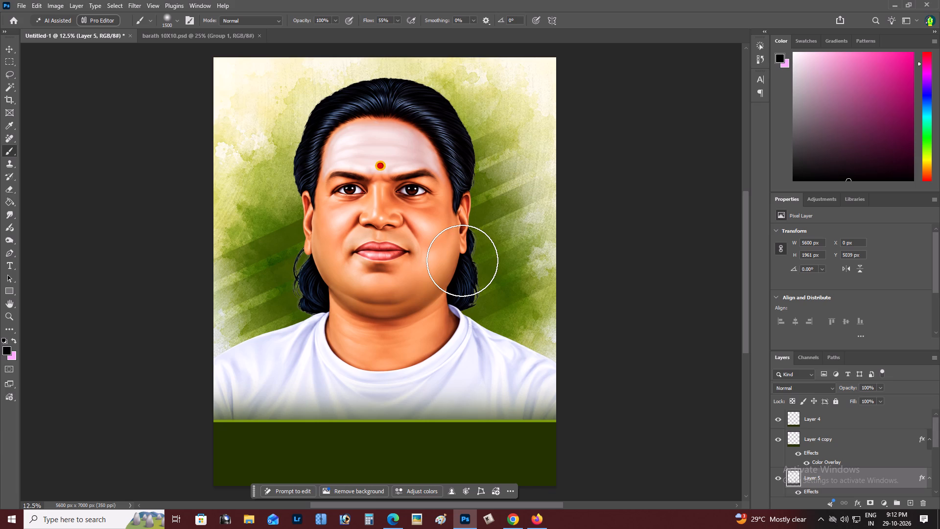
key(z)
alt+click(462, 261)
right_click(462, 261)
double_click(467, 267)
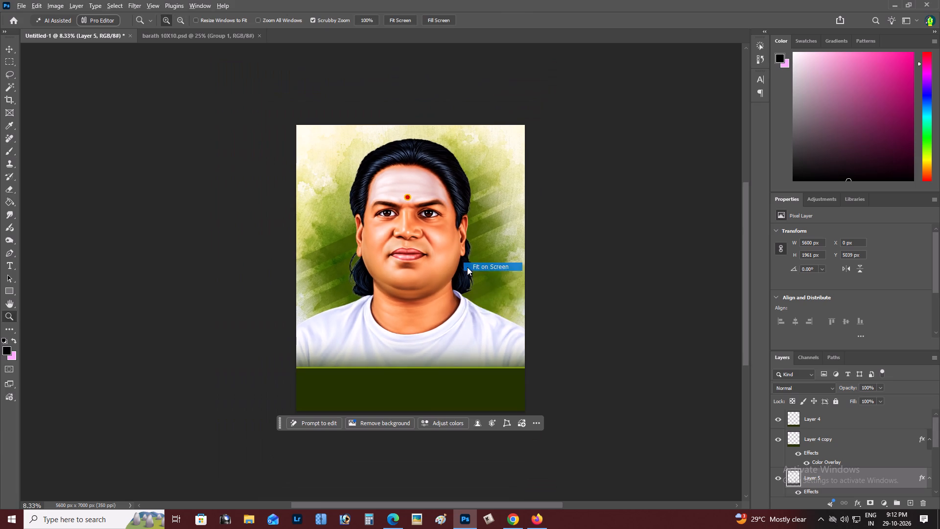
key(space)
key(space)
drag(428, 327, 448, 319)
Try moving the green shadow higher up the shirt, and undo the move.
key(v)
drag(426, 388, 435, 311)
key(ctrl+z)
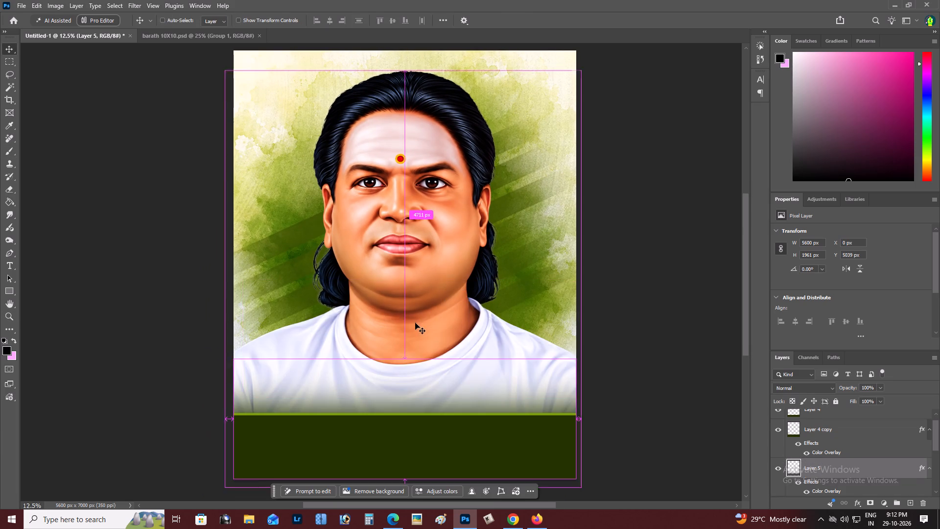
Nudge the green shadow layer down 20 px to Y 5059 px.
key(z)
alt+click(397, 313)
right_click(401, 312)
double_click(418, 312)
double_click(418, 312)
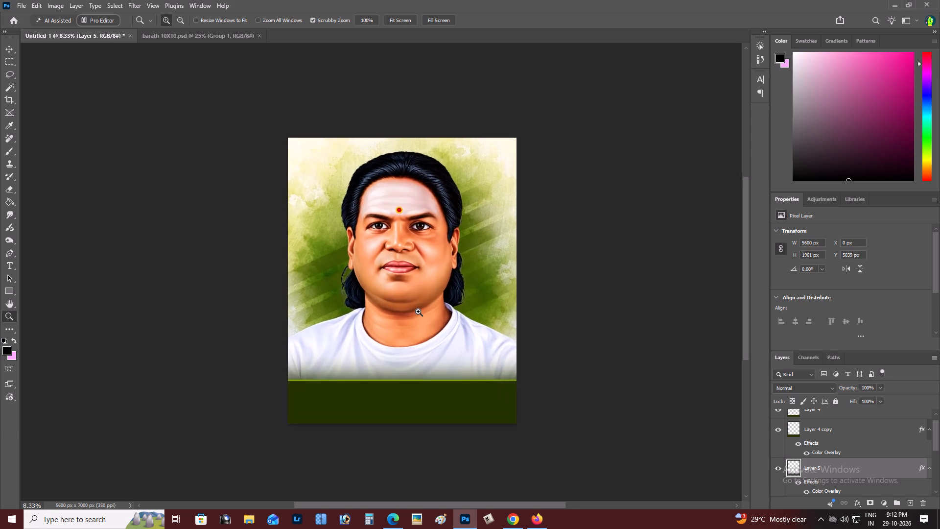
key(space)
drag(418, 312, 430, 308)
text(cv)
key(shift+Down)
key(shift+Down)
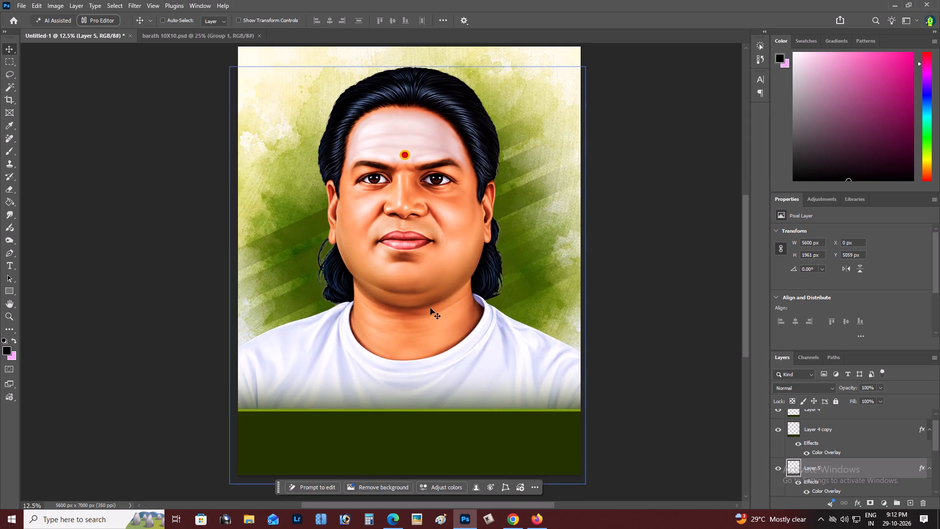
key(shift+Down)
key(shift+Up)
Examine the lowered shadow against the whole portrait at different magnifications.
key(z)
alt+click(430, 308)
right_click(430, 308)
double_click(437, 312)
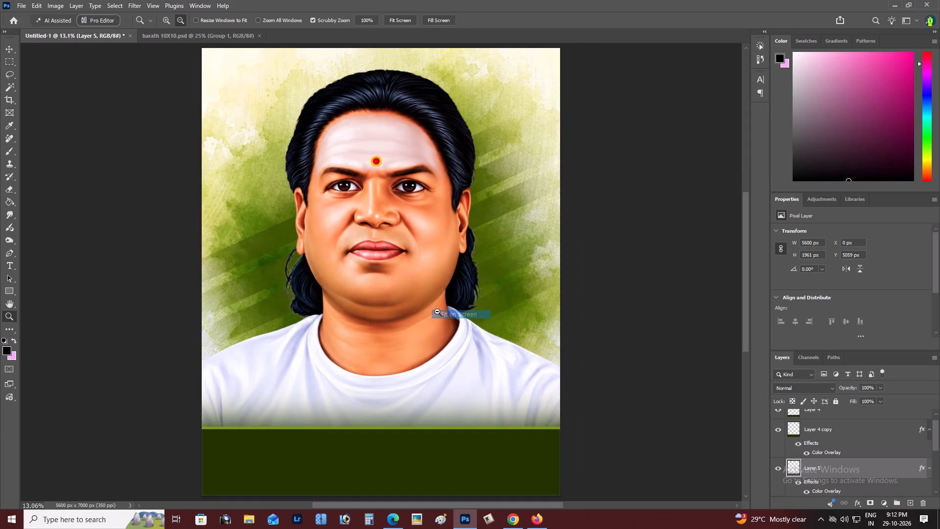
key(space)
drag(437, 312, 440, 318)
key(z)
alt+click(389, 280)
right_click(389, 280)
double_click(401, 284)
key(space)
drag(405, 287, 416, 294)
key(z)
click(387, 260)
right_click(387, 260)
click(389, 262)
alt+click(396, 264)
key(v)
Open the portrait layer, Layer 1, in Topaz DeNoise 6 and preview the face at 50%.
right_click(386, 210)
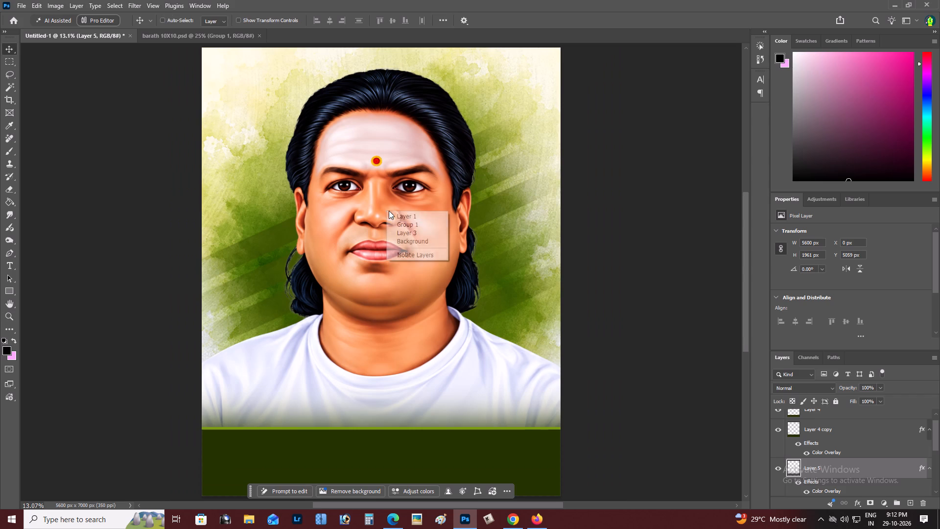
click(393, 212)
drag(388, 211, 362, 203)
key(ctrl+z)
click(135, 5)
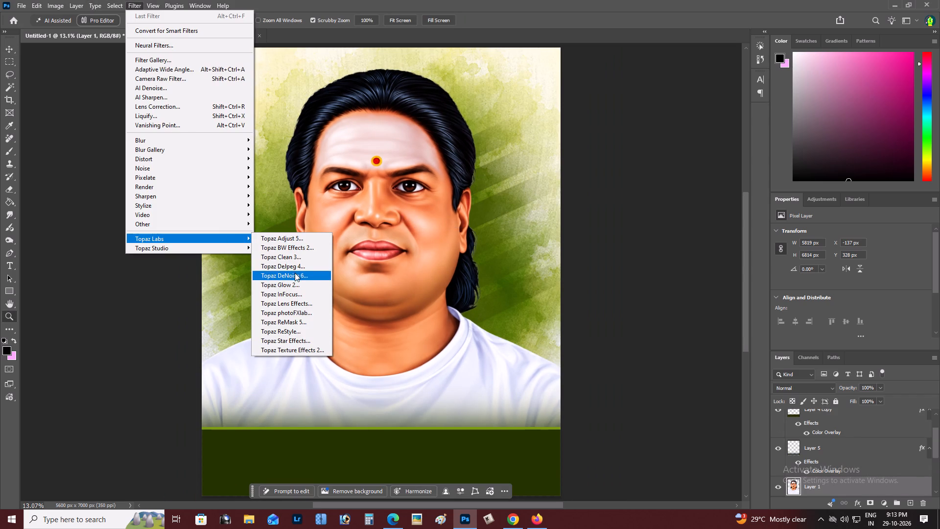
click(295, 273)
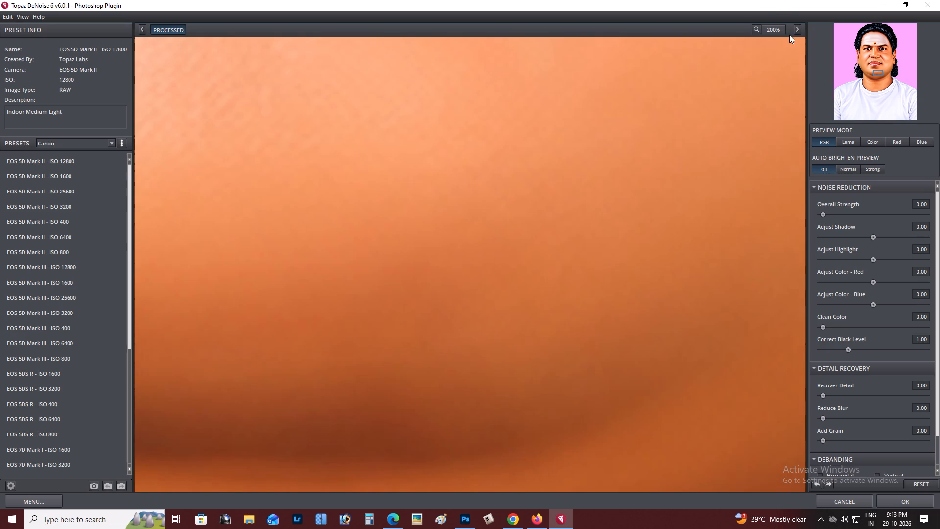
click(778, 30)
click(783, 64)
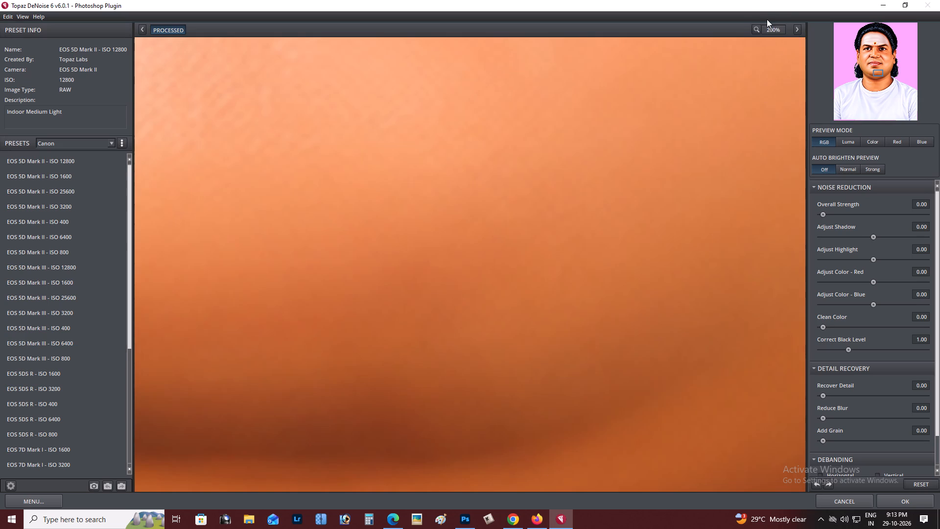
click(776, 26)
click(780, 81)
drag(874, 72, 874, 59)
click(867, 212)
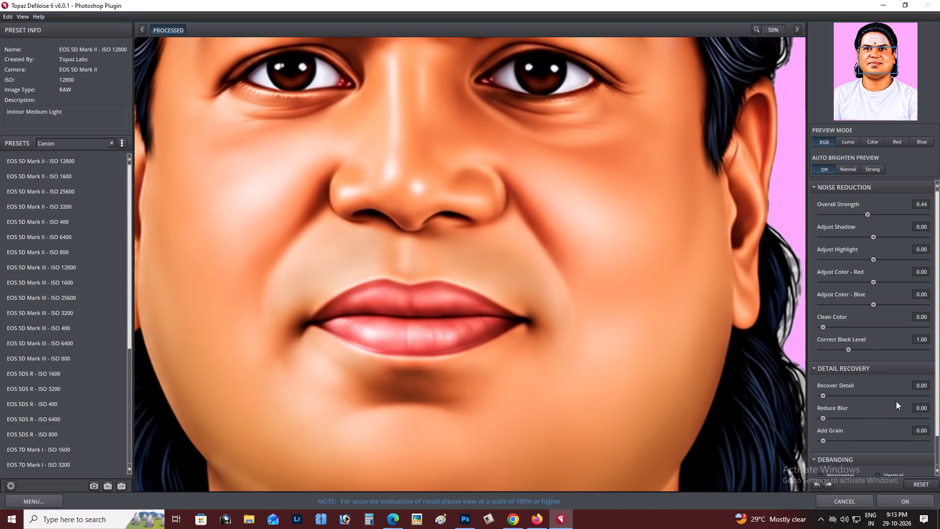
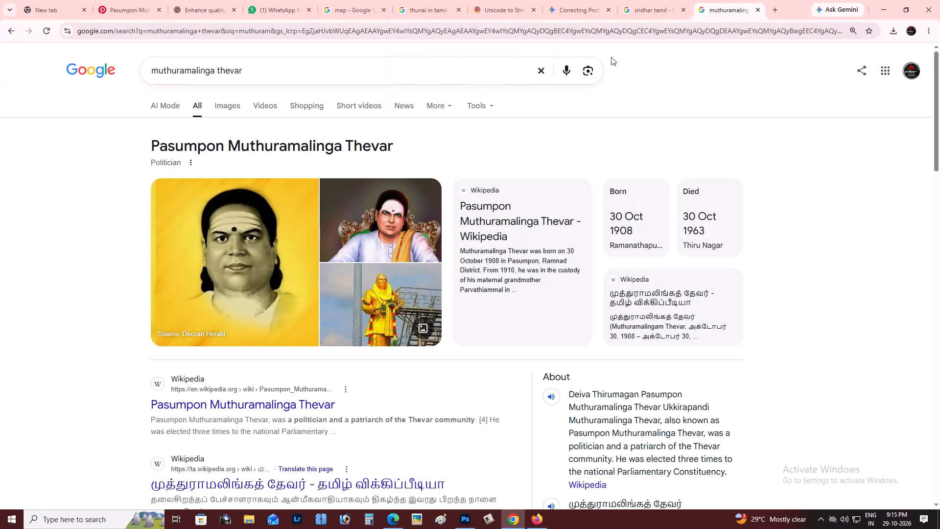
Examine the Google results for Muthuramalinga Thevar and the related images under the open Pinterest pin for design references.
drag(939, 90, 939, 206)
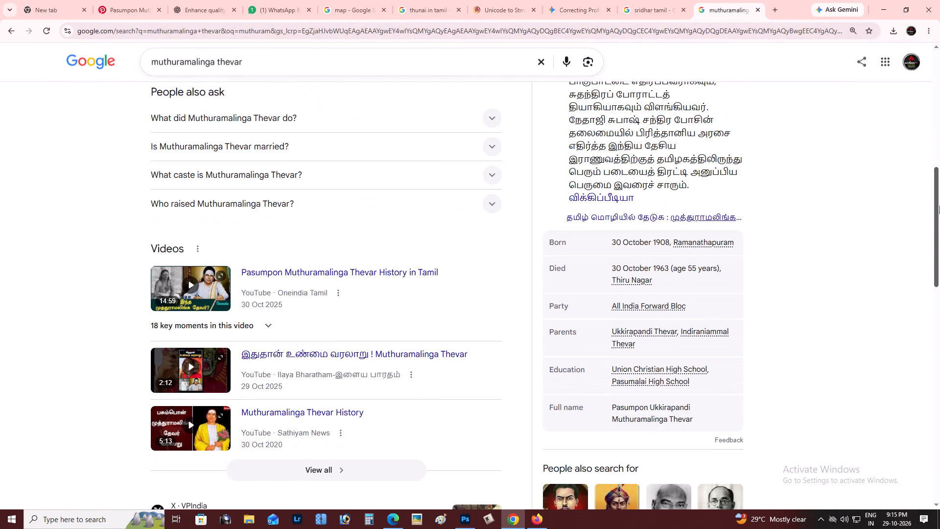
drag(939, 206, 939, 313)
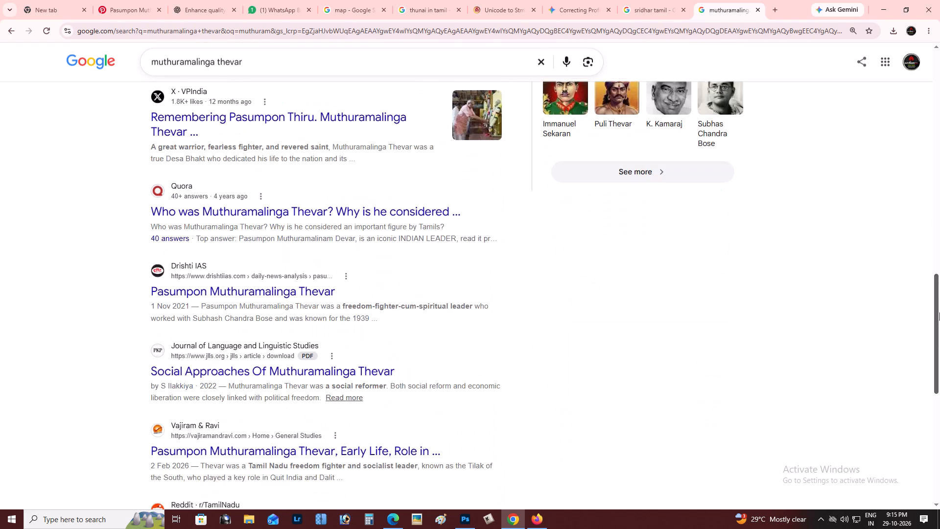
drag(939, 313, 939, 418)
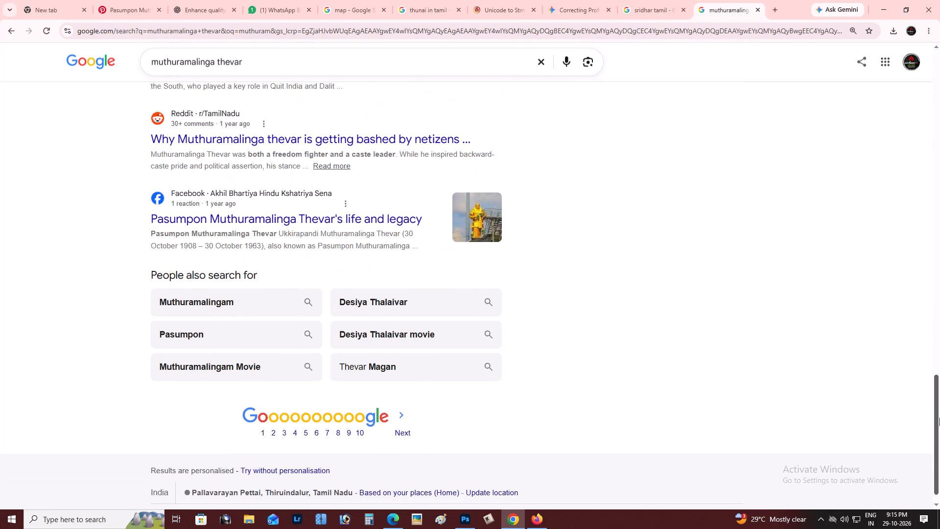
drag(939, 418, 939, 135)
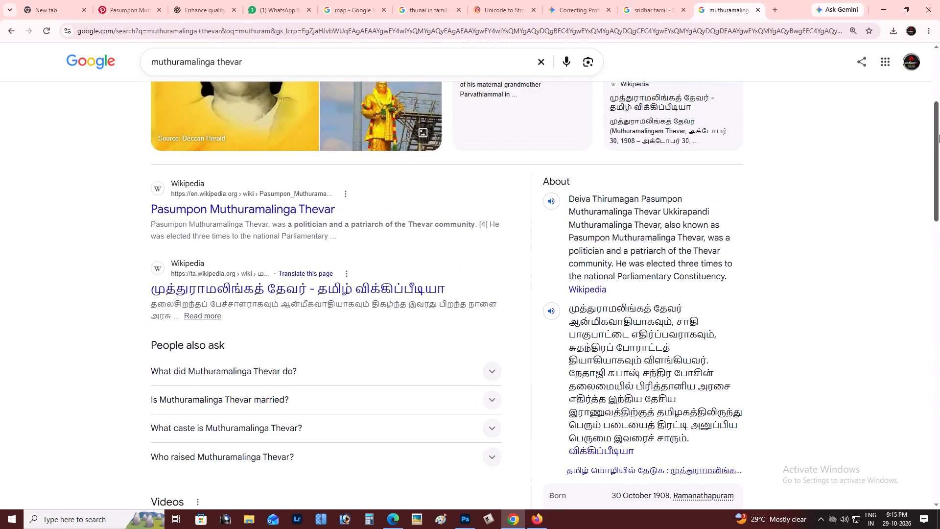
drag(939, 135, 939, 95)
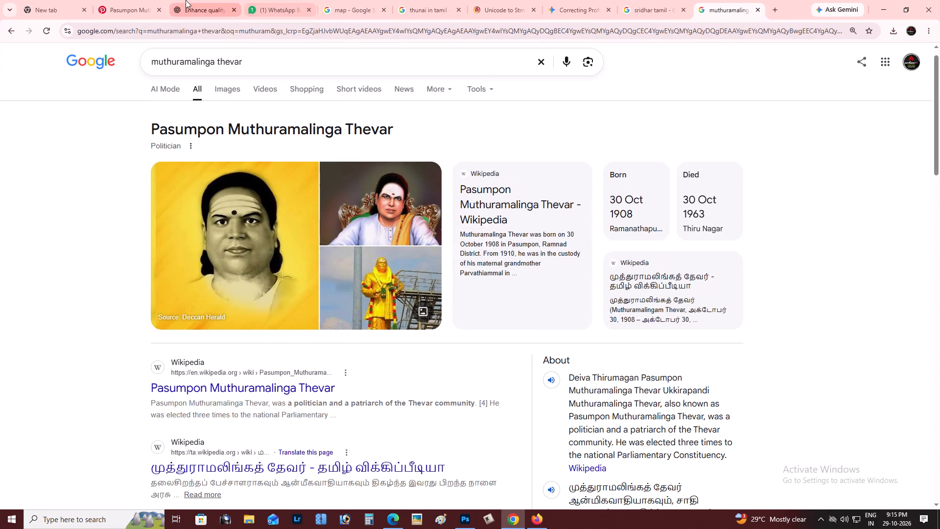
click(157, 0)
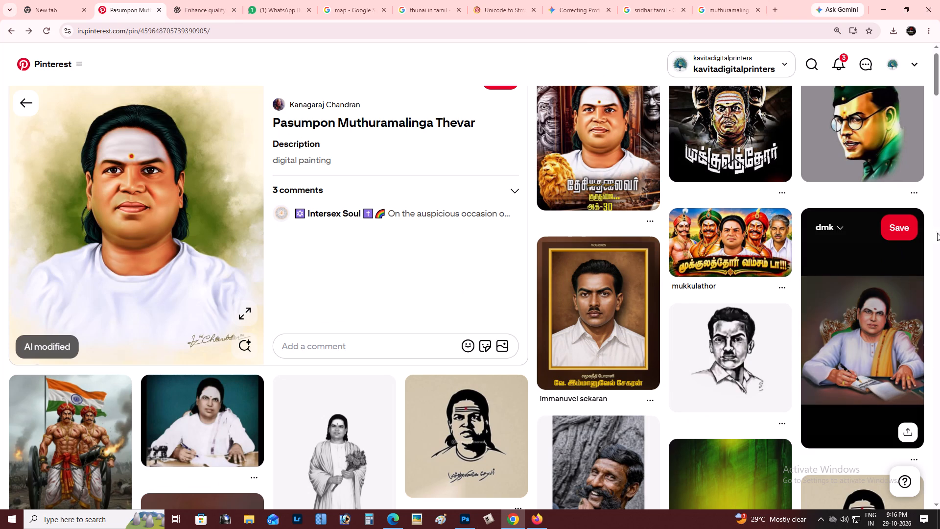
drag(939, 73, 939, 89)
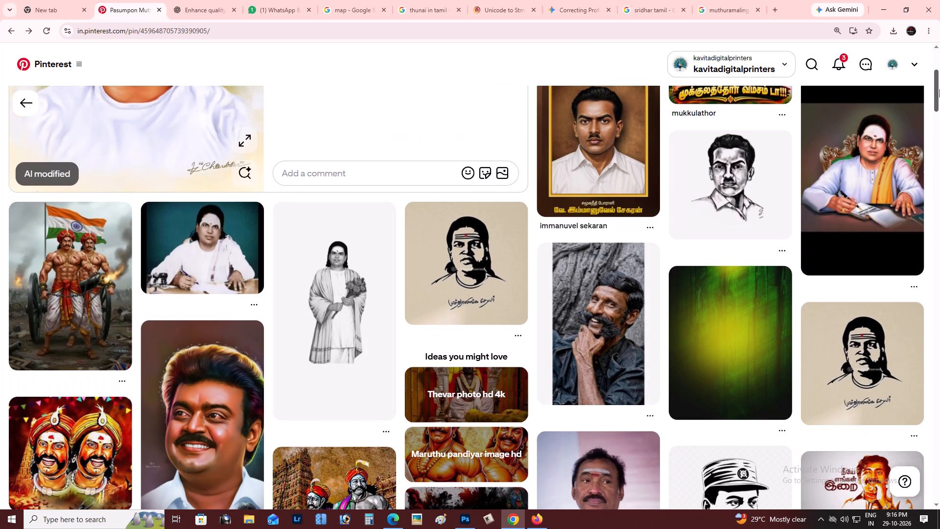
drag(939, 89, 939, 133)
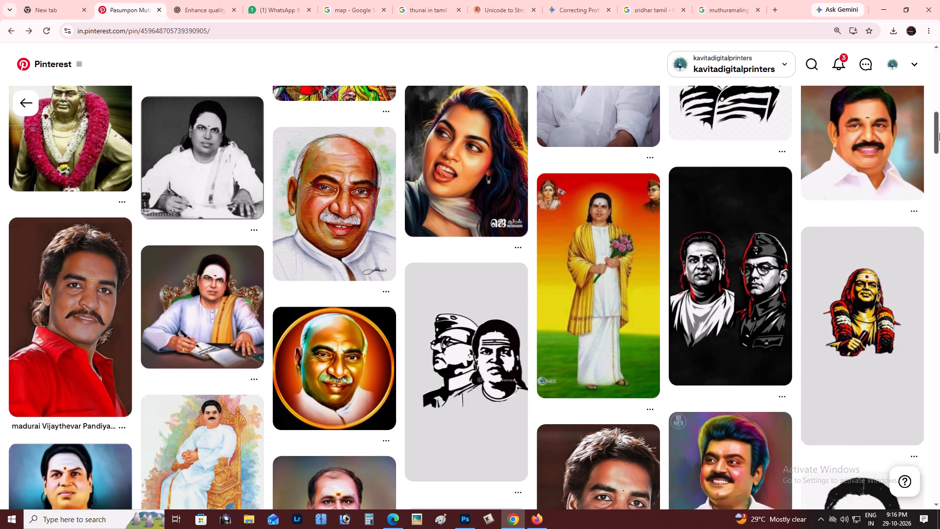
drag(939, 133, 939, 169)
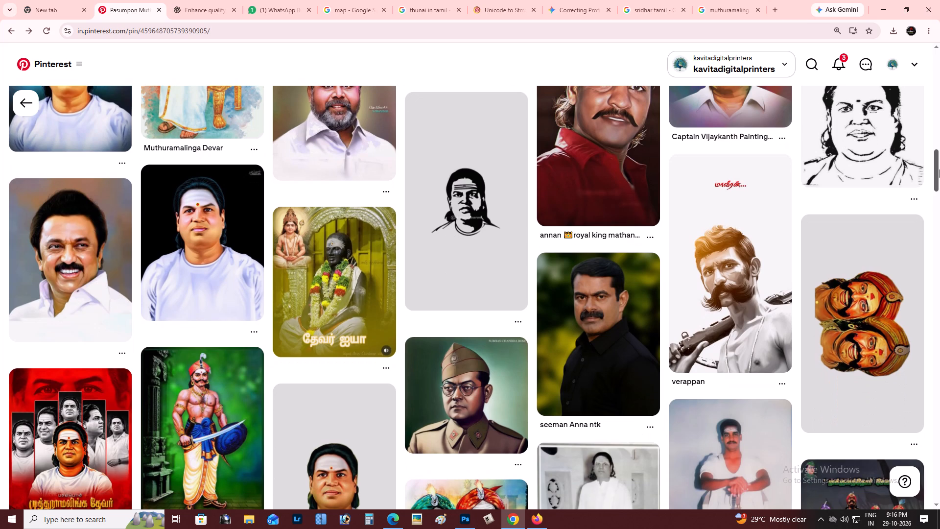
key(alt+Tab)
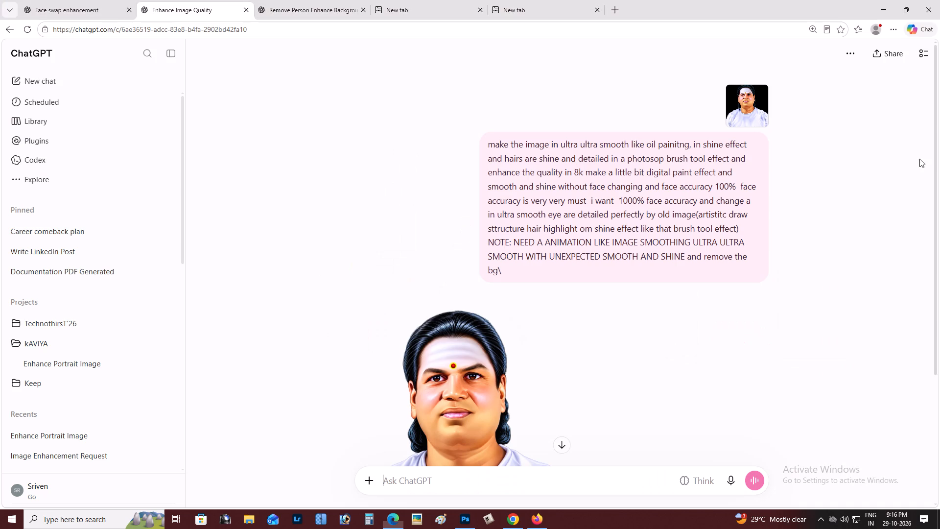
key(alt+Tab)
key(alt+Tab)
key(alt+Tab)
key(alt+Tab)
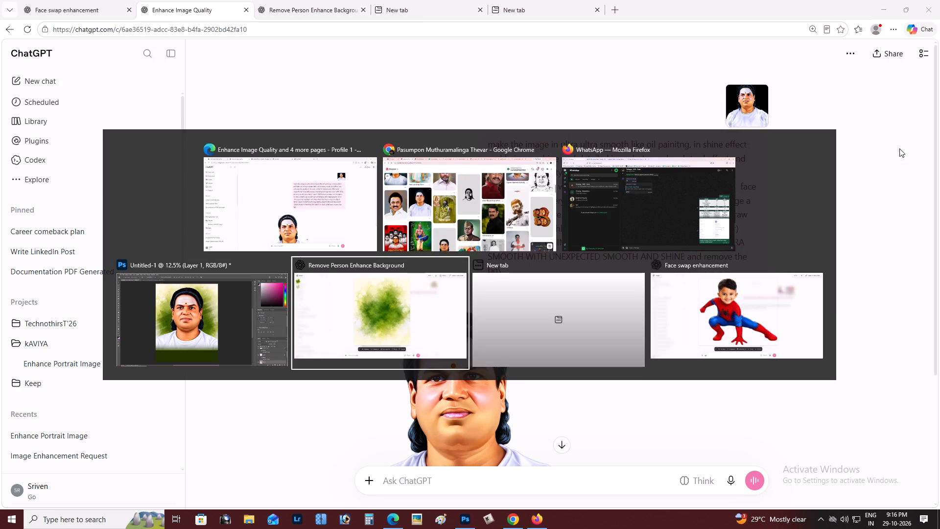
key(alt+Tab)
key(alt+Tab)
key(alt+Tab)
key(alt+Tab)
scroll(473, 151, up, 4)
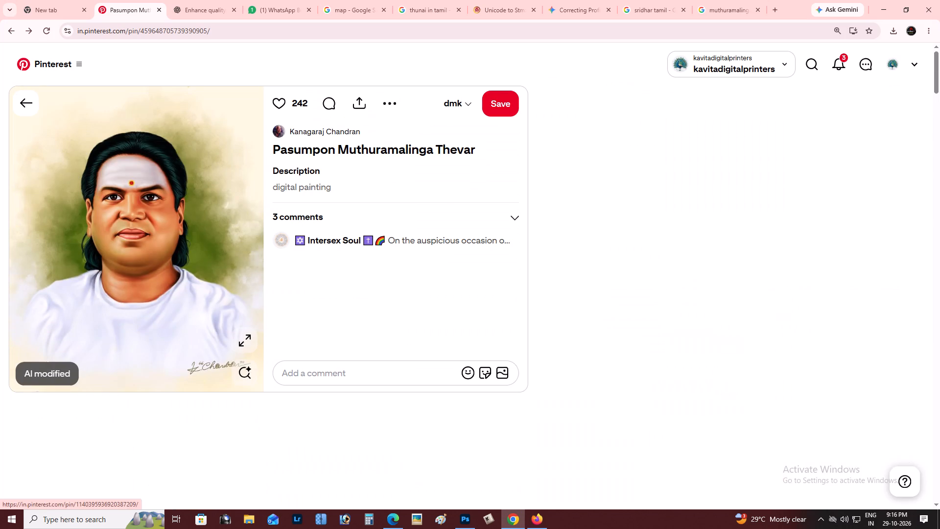
Show the Google image results for "muthuramalinga thevar" and examine them for portrait layout references.
click(712, 0)
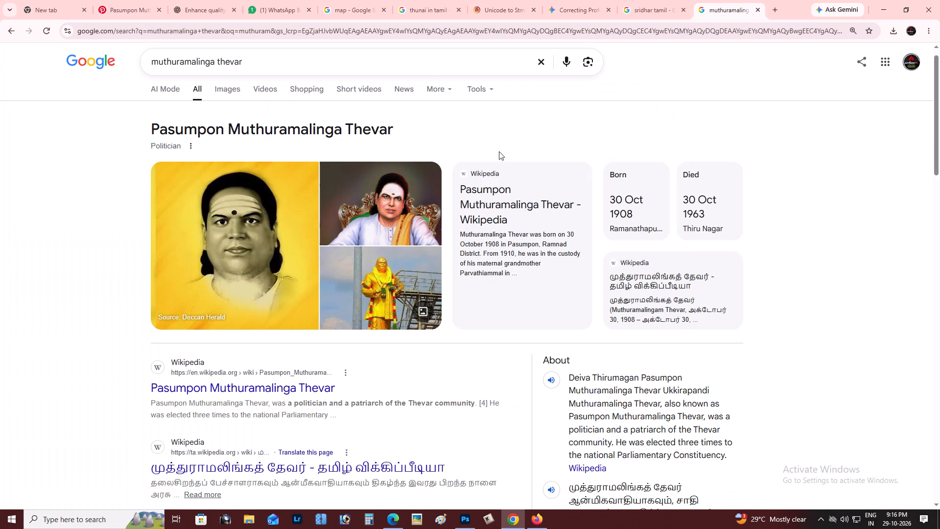
click(232, 93)
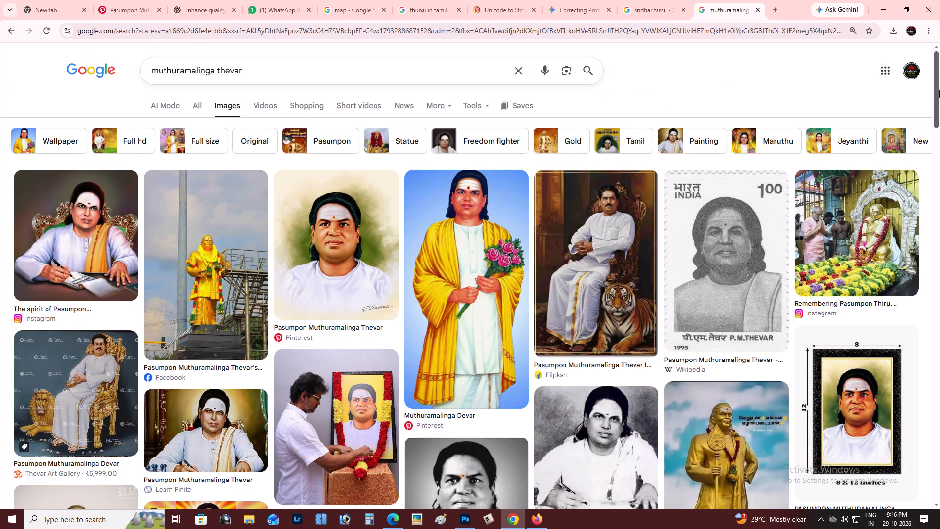
drag(939, 89, 939, 123)
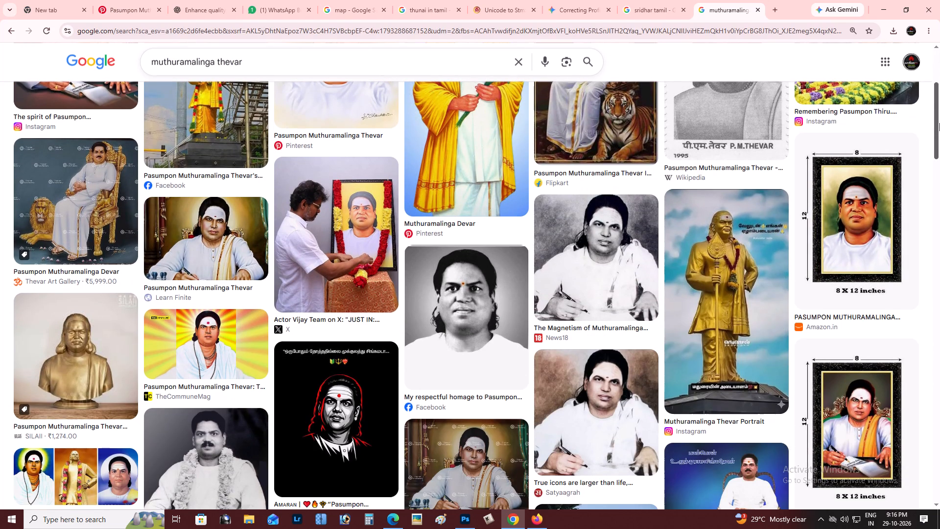
drag(939, 123, 939, 194)
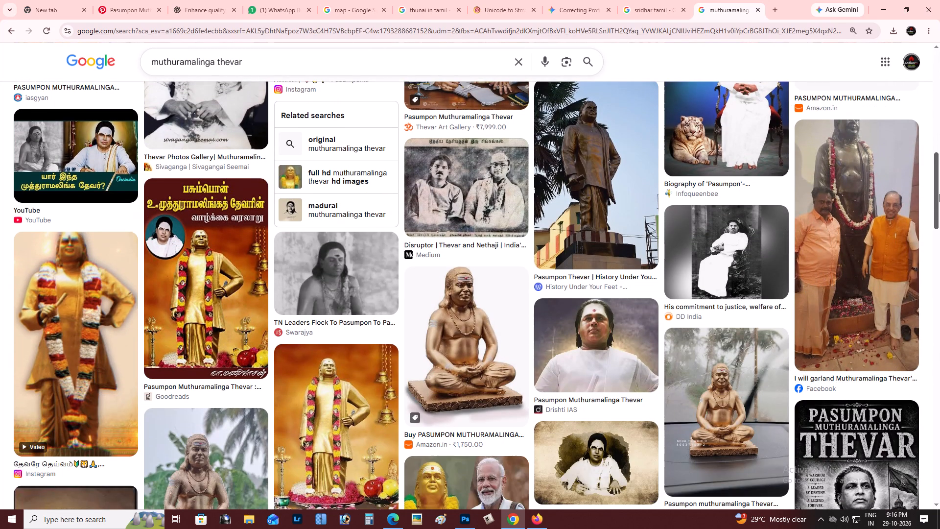
drag(939, 194, 939, 233)
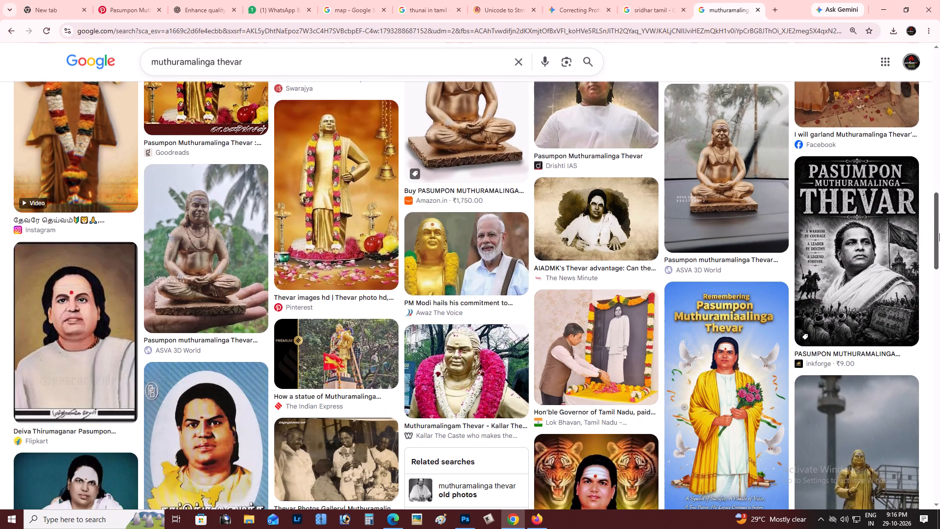
drag(939, 233, 939, 287)
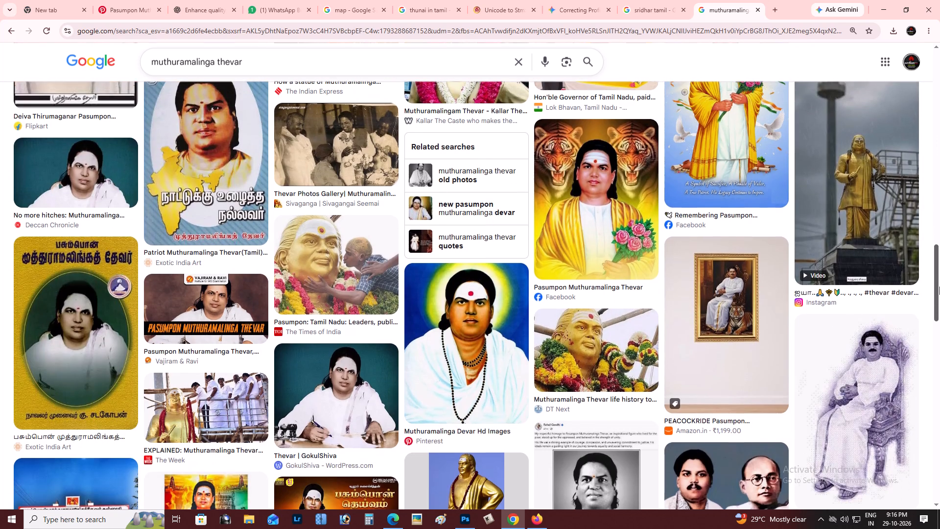
drag(939, 287, 939, 349)
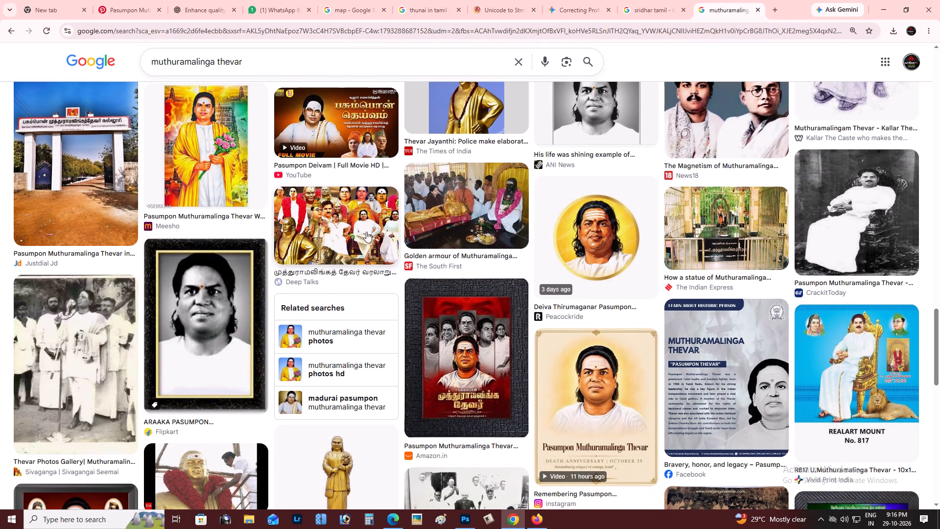
Search Google Images for "muthuramalinga thevar photo frame" and examine the framed portrait designs.
scroll(362, 225, up, 2)
click(310, 60)
key(space)
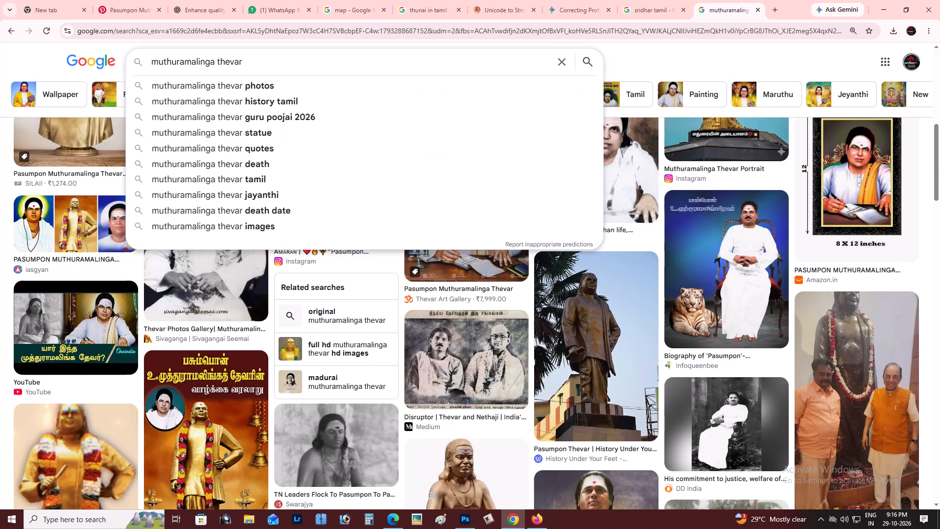
text(ohi)
key(BackSpace)
key(BackSpace)
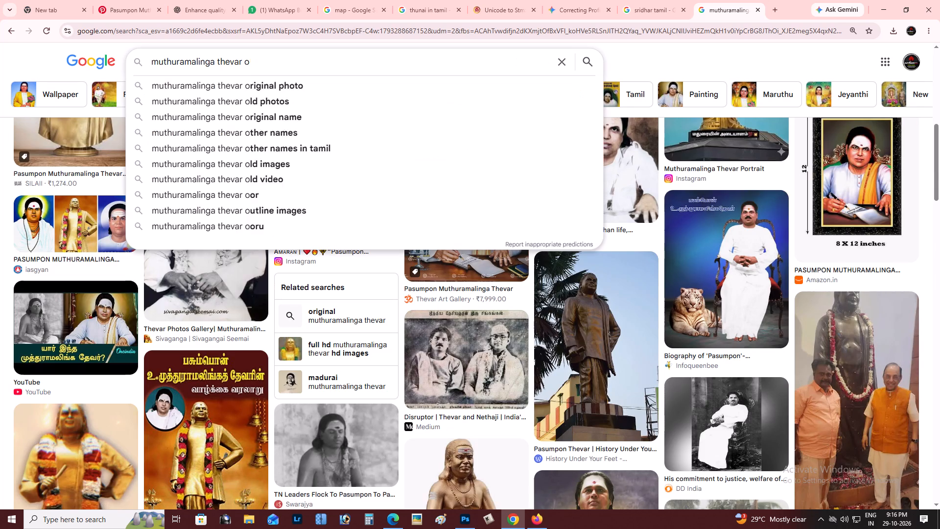
key(BackSpace)
text(photo frame)
key(Return)
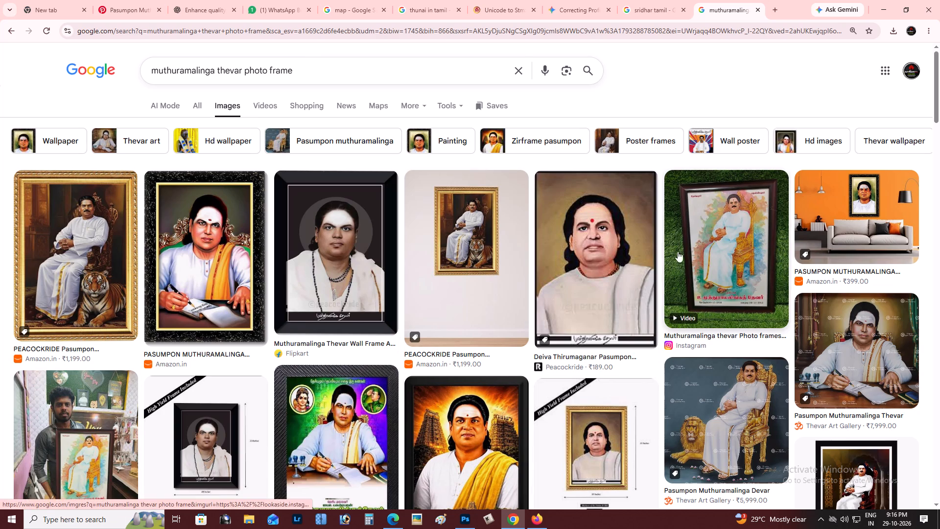
drag(939, 105, 939, 112)
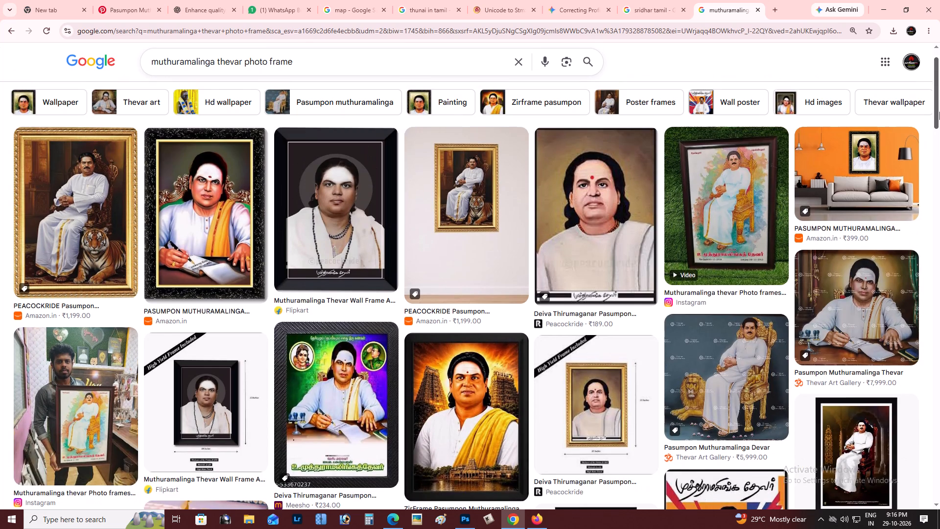
drag(939, 112, 939, 235)
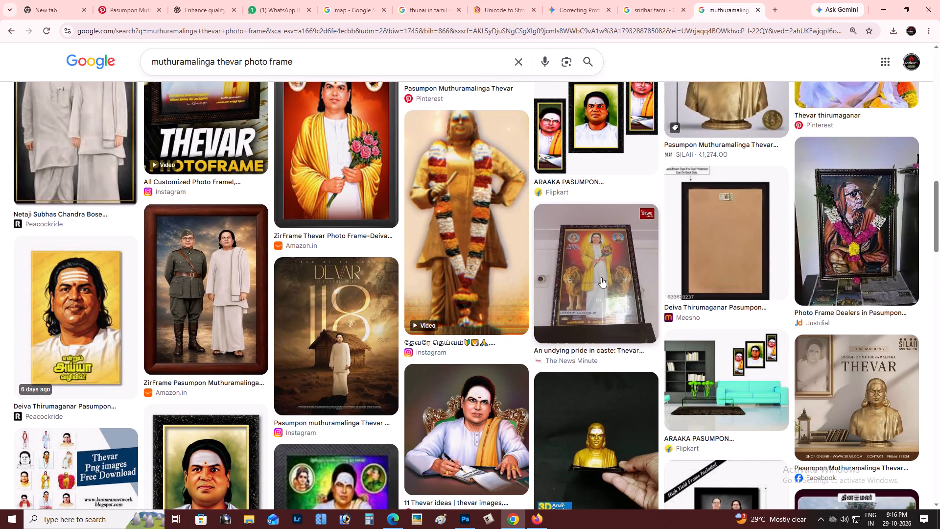
Return to the "muthuramalinga thevar" image results and copy the Amazon.in framed photo with the red background and Tamil lettering.
click(540, 276)
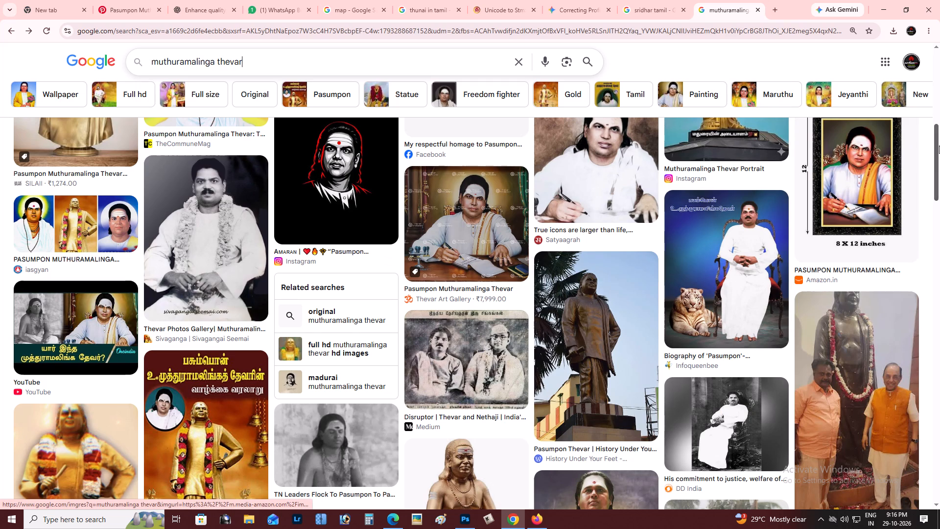
drag(939, 145, 939, 356)
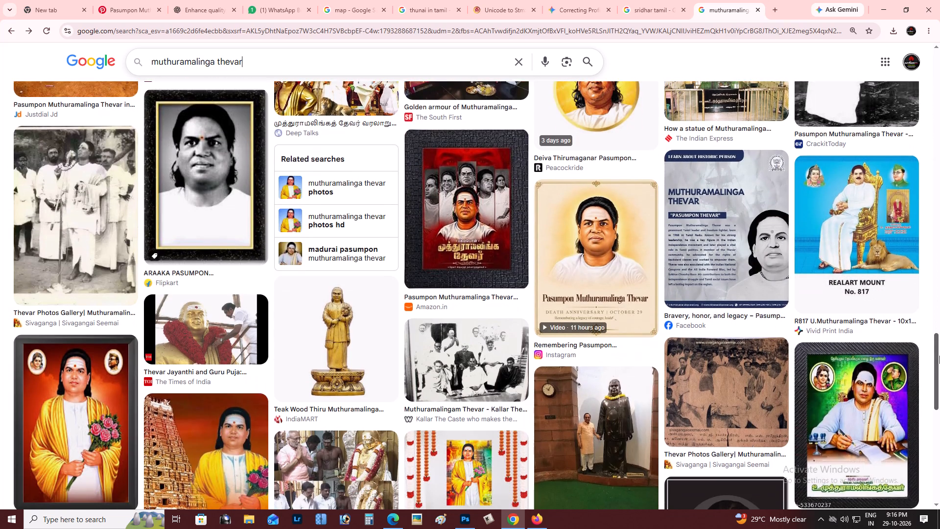
drag(939, 356, 939, 461)
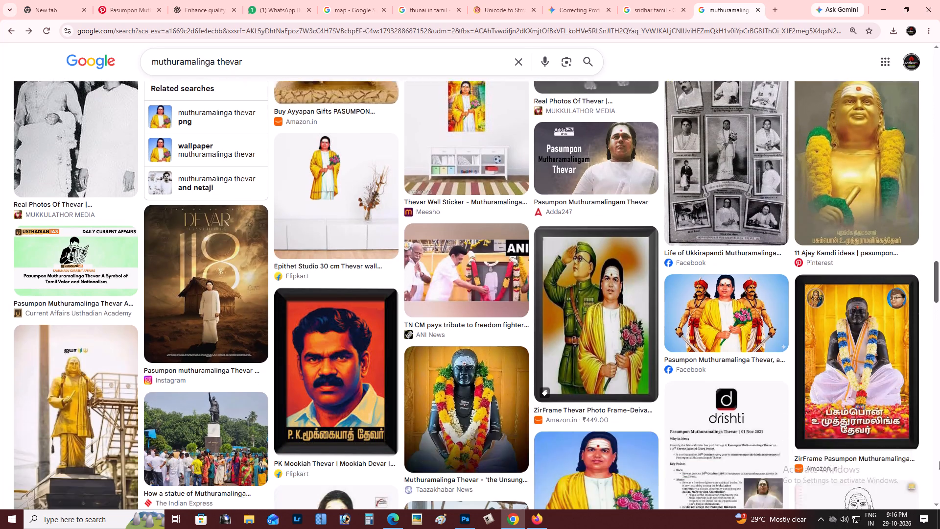
drag(939, 461, 939, 456)
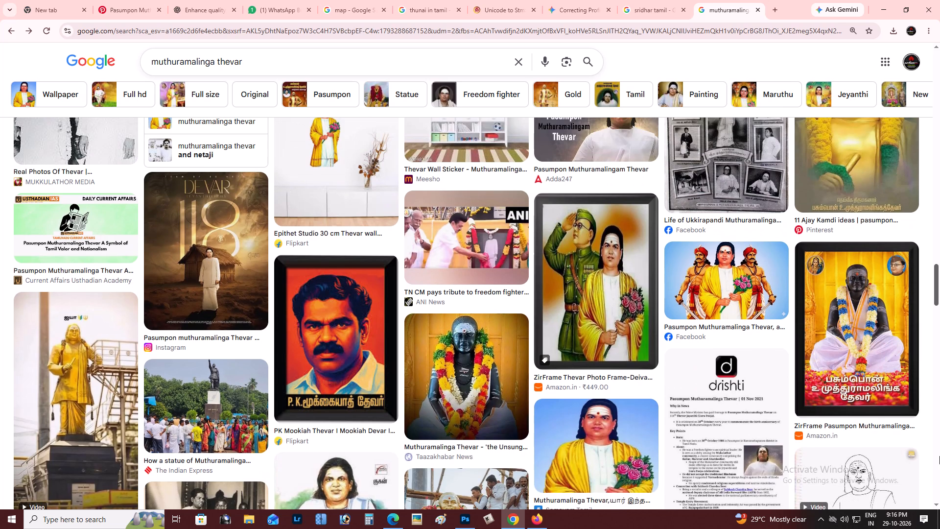
drag(939, 456, 939, 470)
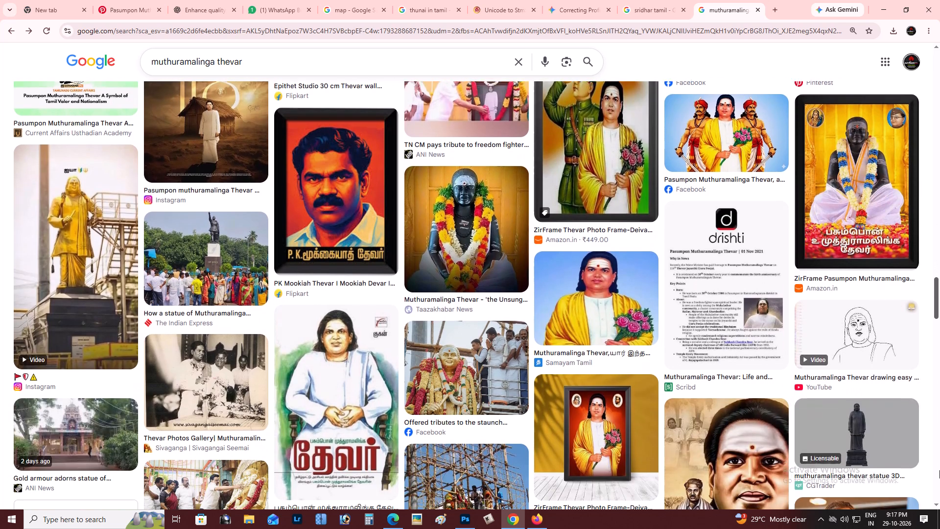
drag(939, 470, 939, 446)
scroll(637, 226, up, 1)
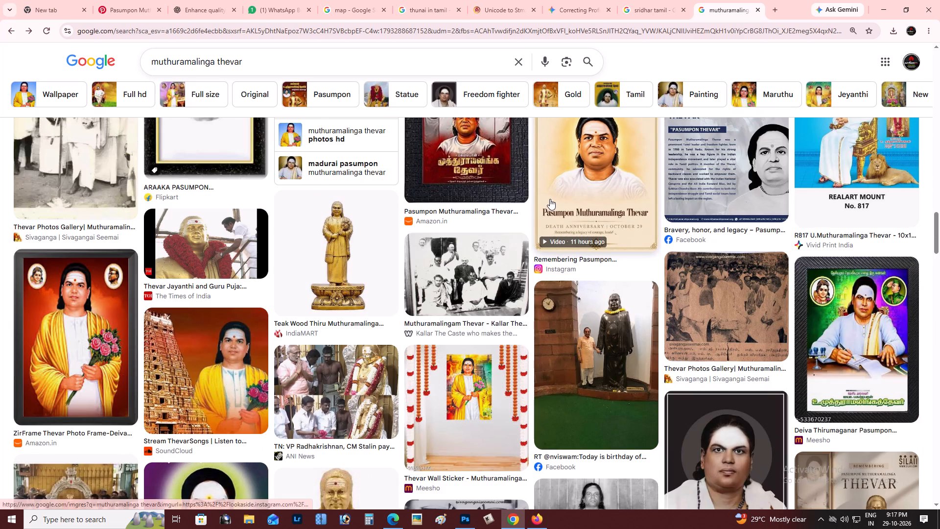
scroll(528, 199, up, 1)
scroll(528, 199, down, 1)
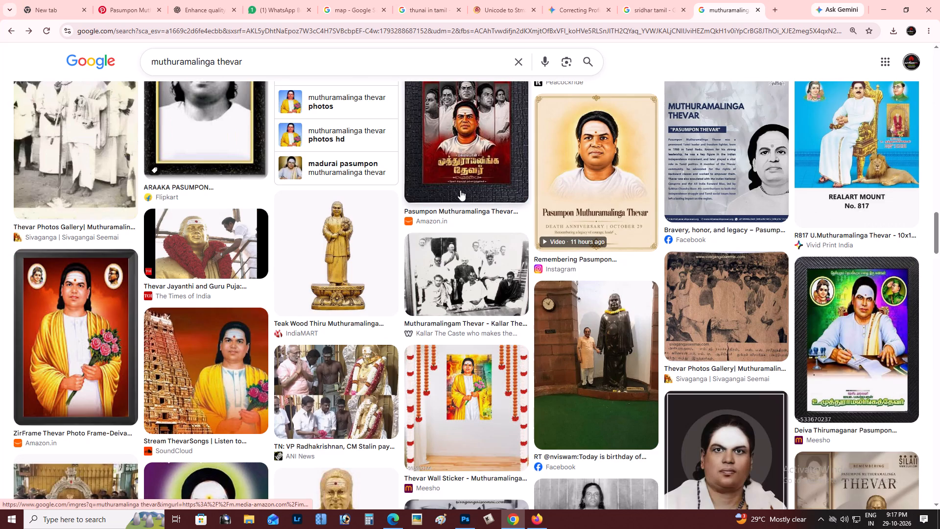
click(481, 145)
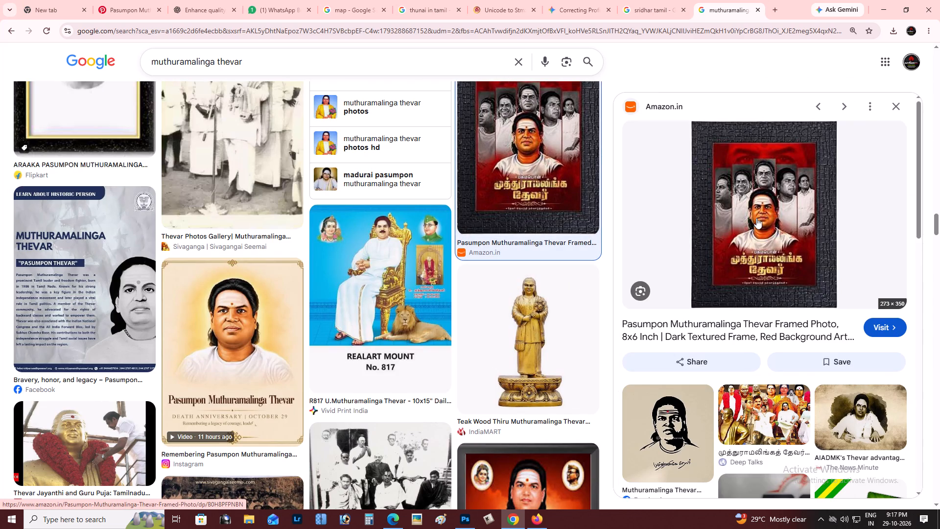
right_click(756, 218)
click(809, 372)
Switch to Photoshop and paste the copied framed photo into the Untitled-1 portrait document as a reference.
key(alt+Tab)
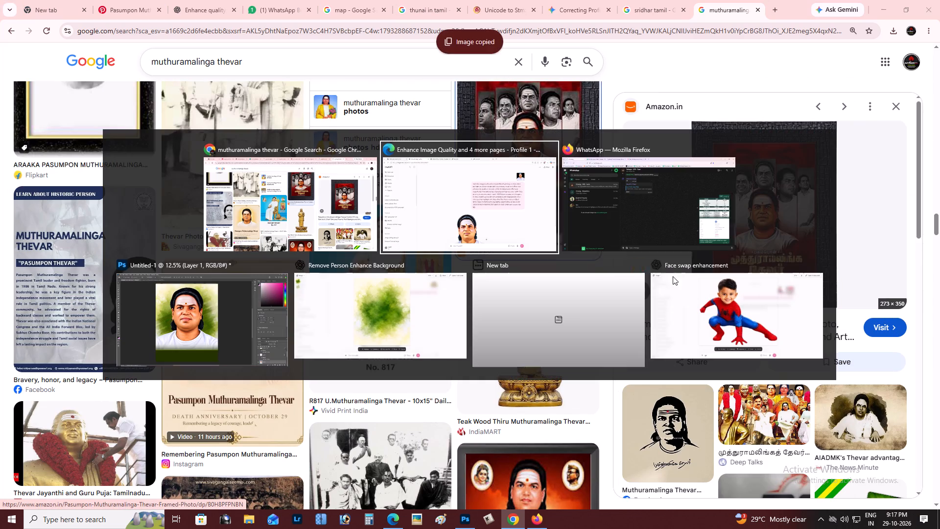
key(alt+Tab)
key(alt+Tab)
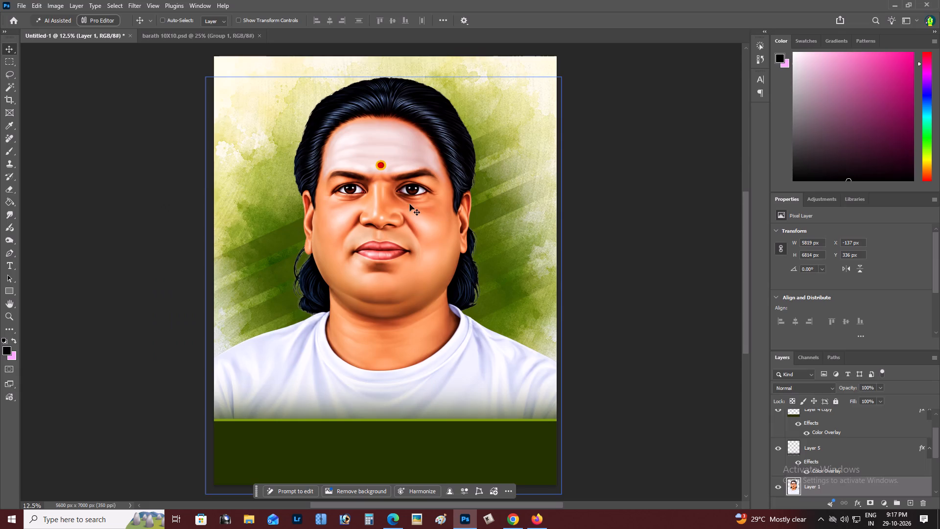
key(z)
click(390, 217)
key(space)
drag(387, 227, 396, 174)
key(ctrl+v)
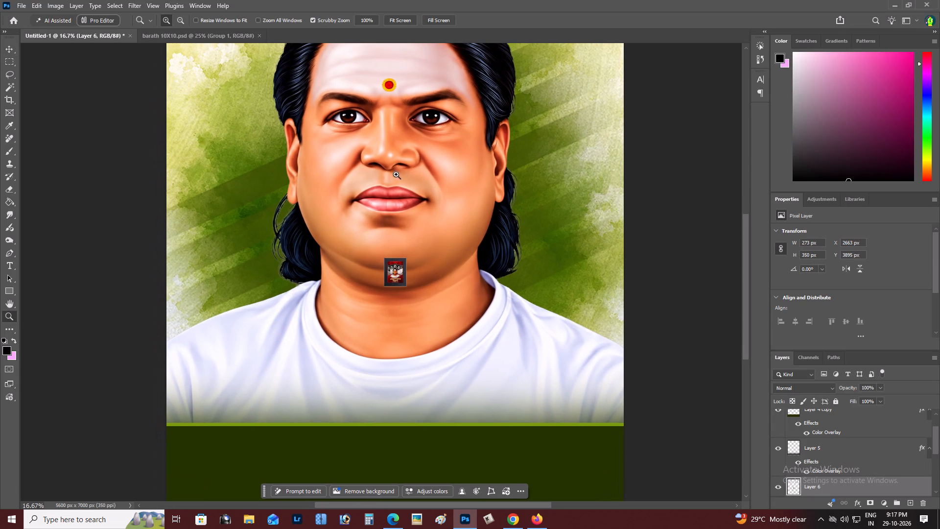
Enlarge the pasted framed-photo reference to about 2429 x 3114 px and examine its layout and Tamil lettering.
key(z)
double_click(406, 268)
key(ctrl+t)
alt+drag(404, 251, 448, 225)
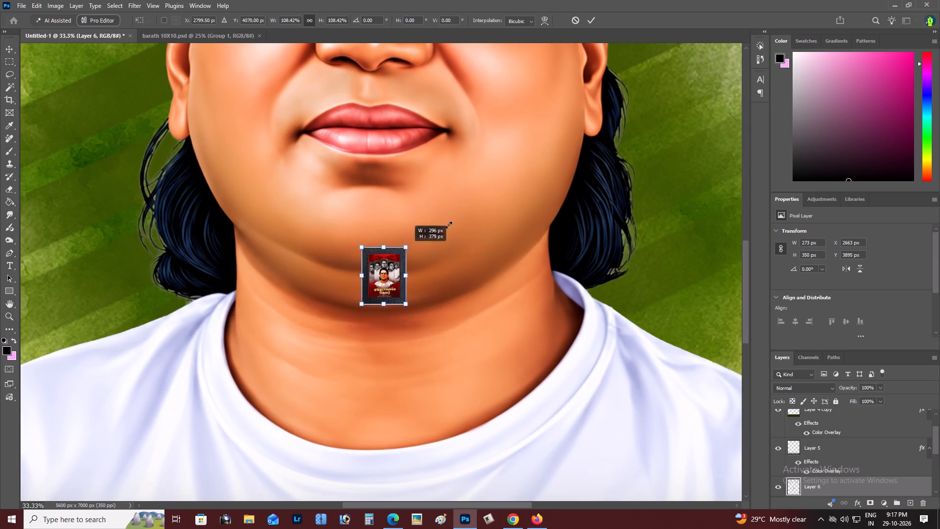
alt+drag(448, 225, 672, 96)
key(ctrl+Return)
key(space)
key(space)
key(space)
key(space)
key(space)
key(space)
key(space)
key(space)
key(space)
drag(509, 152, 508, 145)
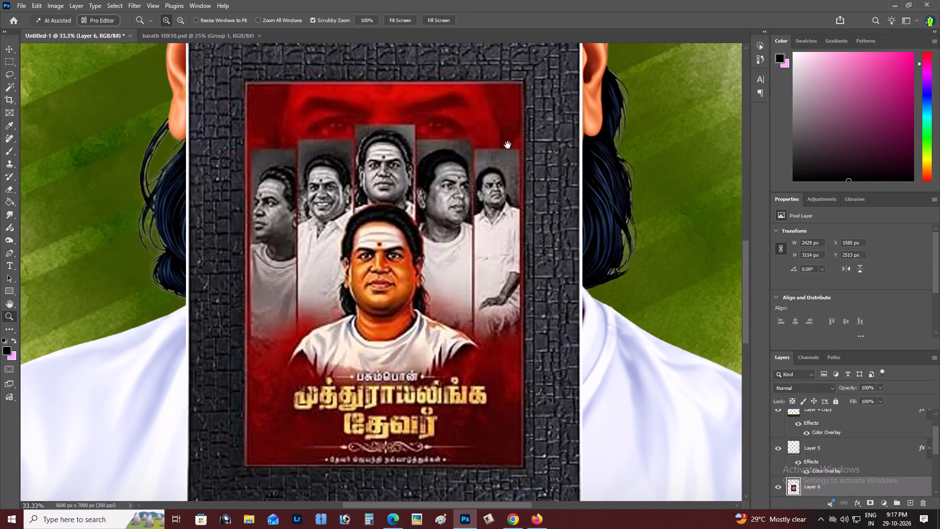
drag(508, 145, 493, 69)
Delete the framed-photo reference layer and show the whole portrait.
key(m)
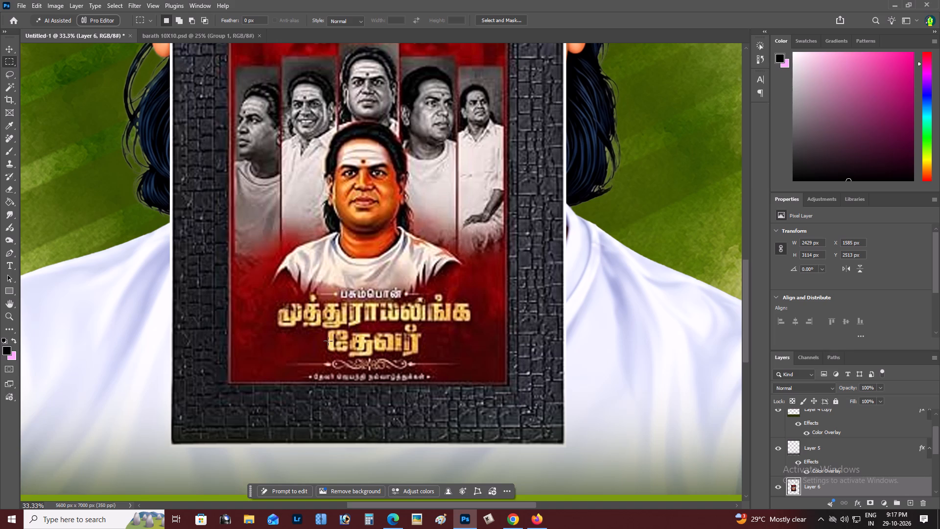
key(BackSpace)
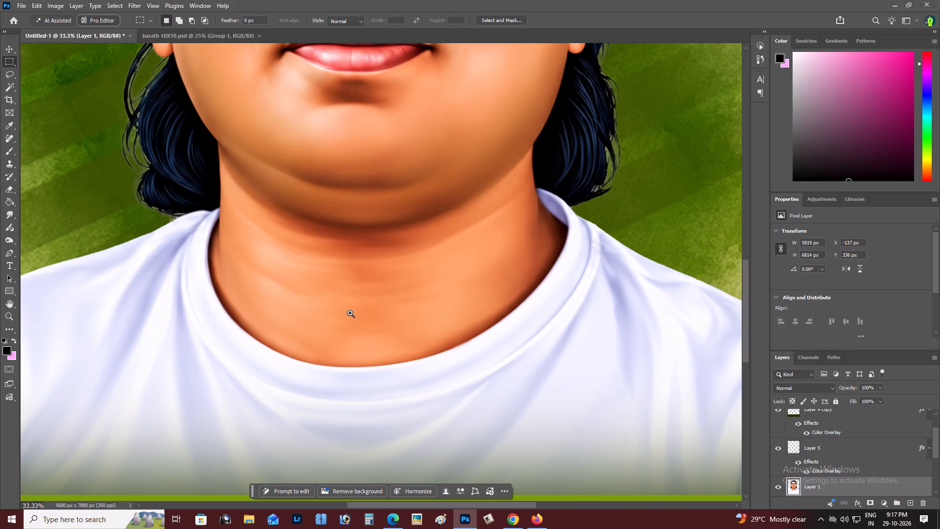
key(z)
alt+click(350, 313)
right_click(350, 313)
double_click(359, 315)
Examine the related images beside the Amazon.in framed photo in Chrome, and return to Photoshop to review the whole portrait.
key(alt+Tab)
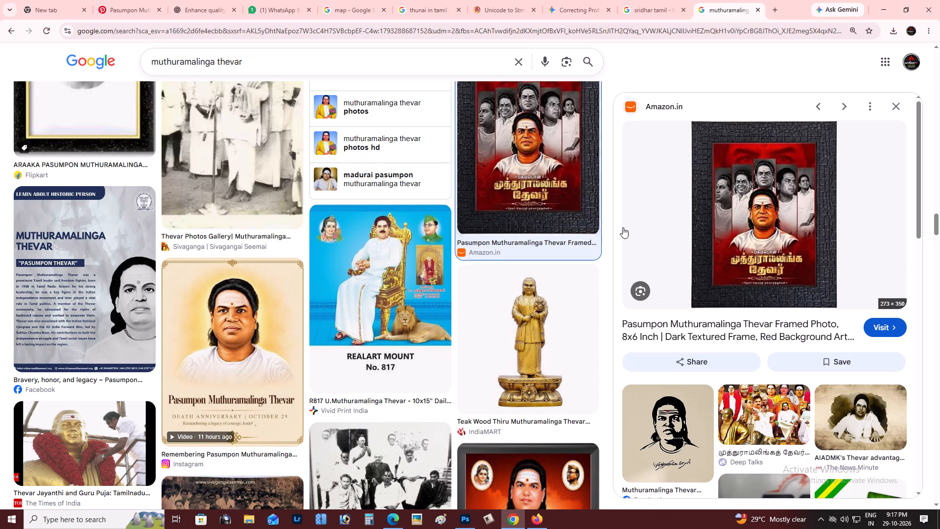
scroll(772, 353, down, 1)
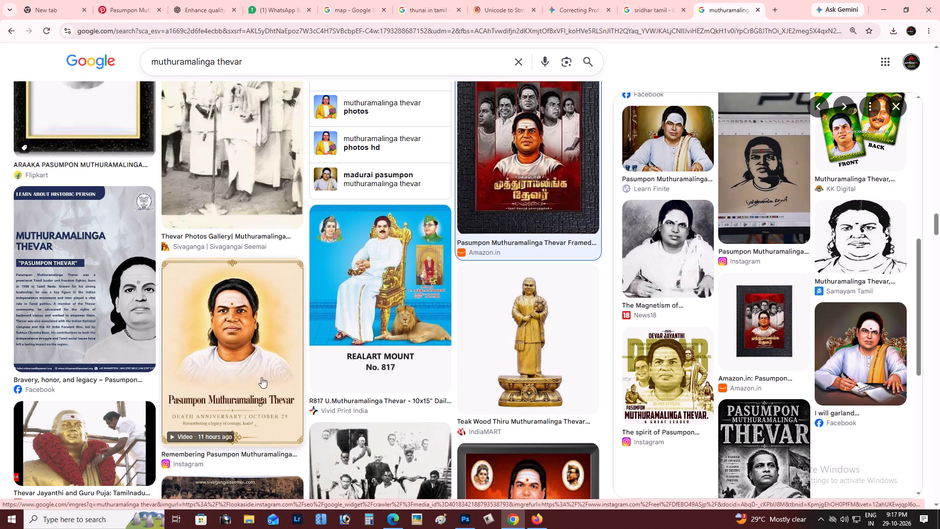
key(alt+Tab)
alt+click(341, 241)
right_click(352, 233)
double_click(366, 237)
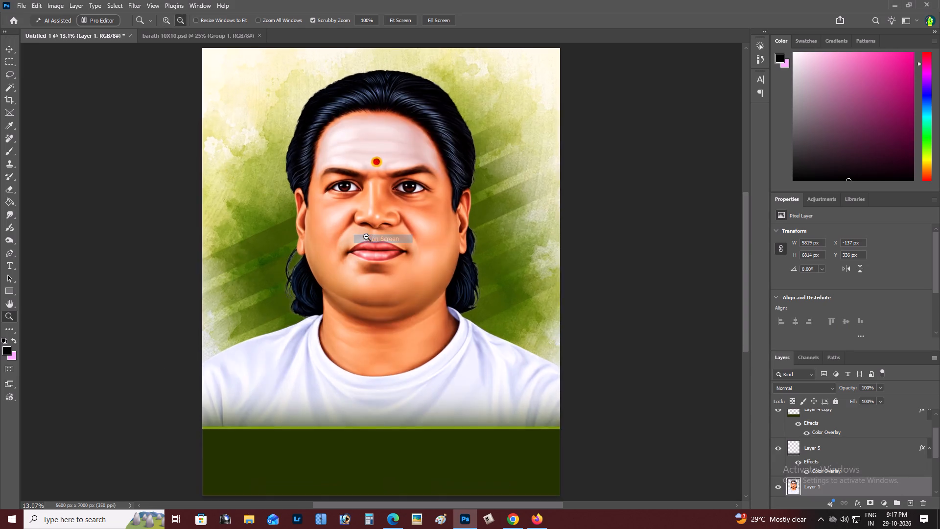
Switch to Chrome, open the Tamil Wikipedia article on Muthuramalinga Thevar from all results, and copy its title "முத்துராமலிங்கத் தேவர்".
key(alt+Tab)
scroll(370, 143, up, 8)
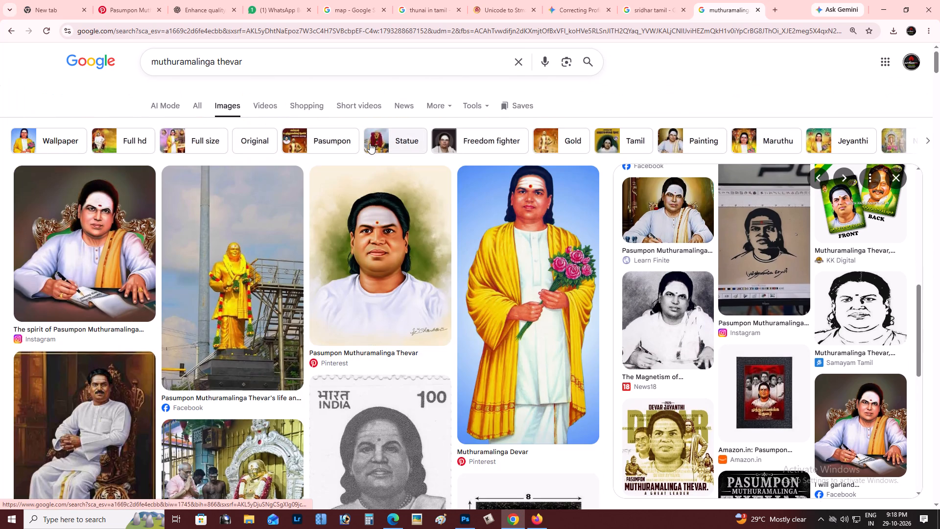
scroll(343, 144, up, 3)
click(196, 109)
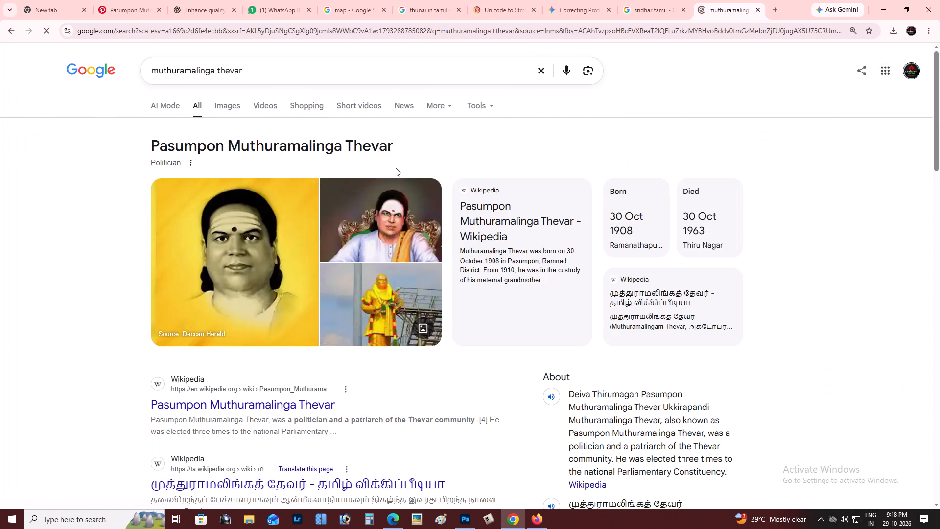
click(323, 485)
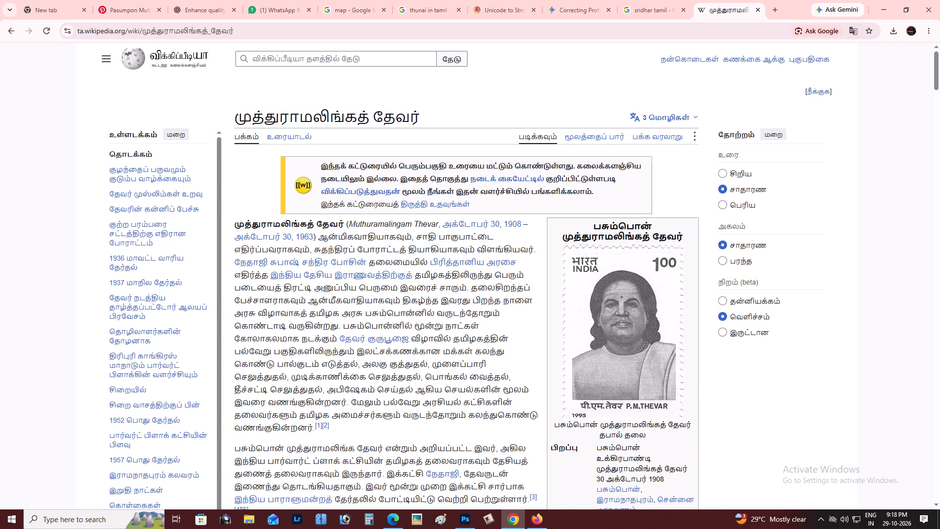
drag(431, 113, 258, 122)
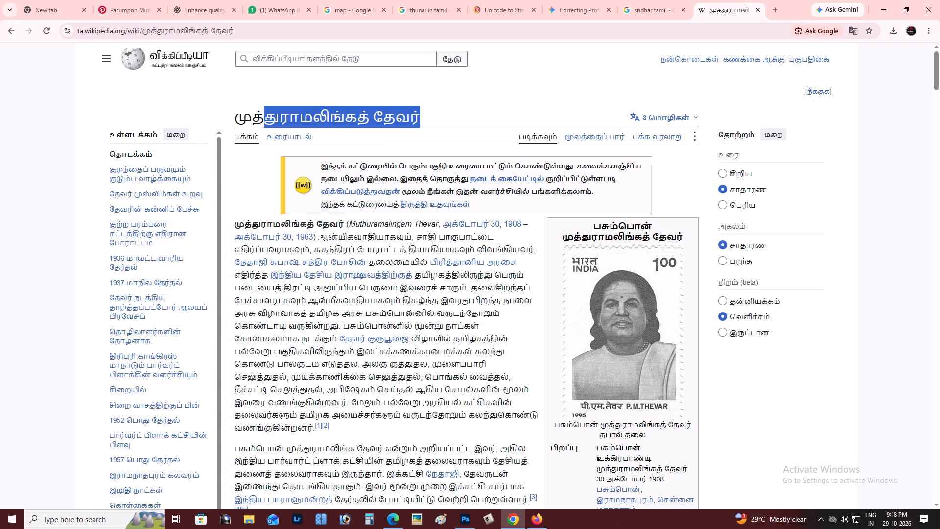
drag(258, 122, 242, 124)
right_click(253, 124)
drag(287, 144, 274, 136)
Replace the Unicode converter's input with "முத்துராமலிங்கத் தேவர்", convert it to the Stmzh Tamil font, and cut the converted text.
click(498, 0)
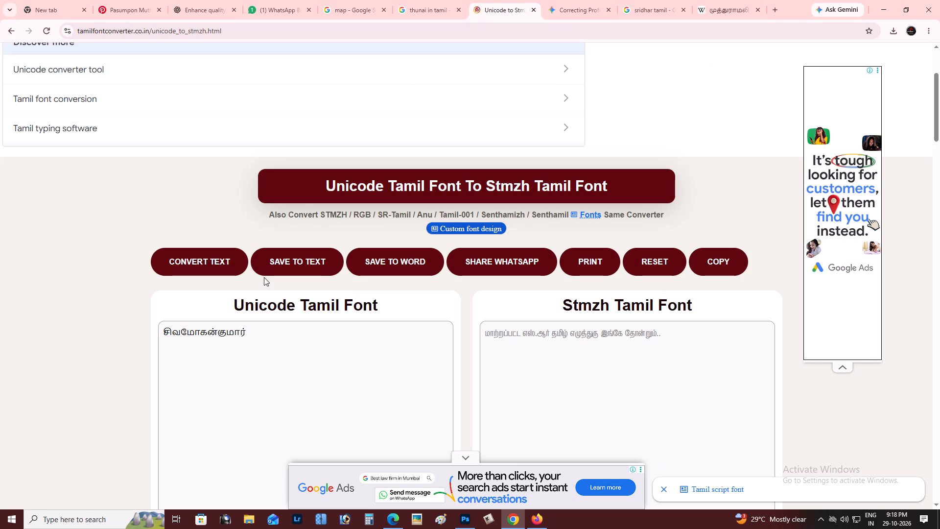
drag(280, 336, 60, 337)
key(ctrl+v)
click(203, 263)
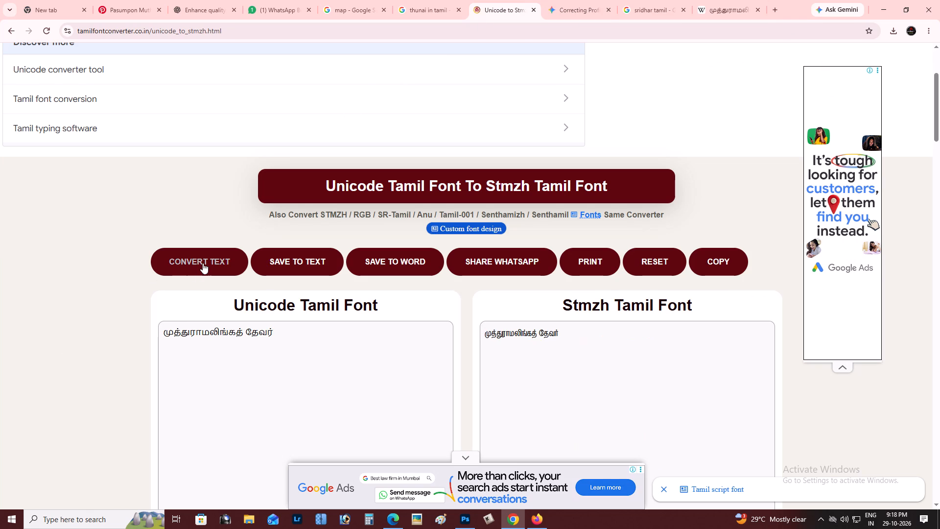
drag(581, 336, 418, 332)
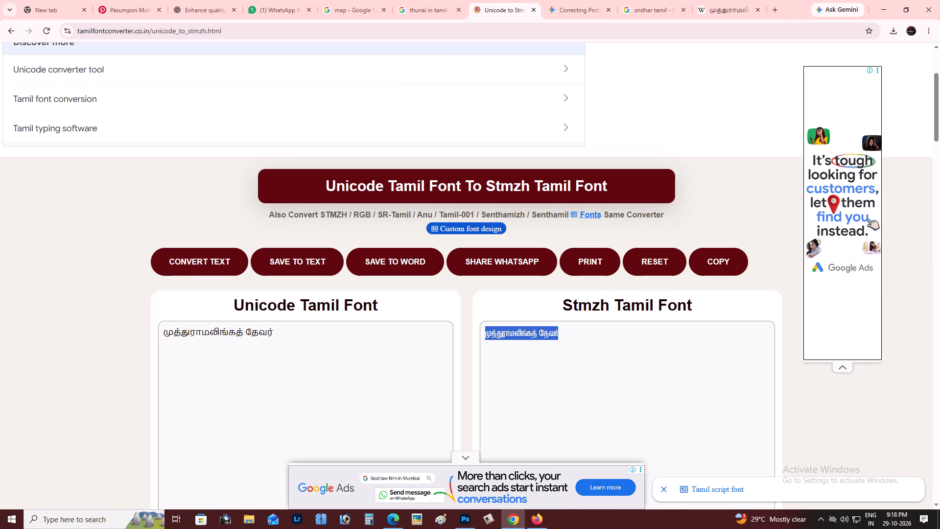
key(ctrl+x)
Switch to Photoshop and paste the converted Tamil name as a text layer above Layer 4 on the dark green bottom strip.
key(alt+Tab)
scroll(365, 388, down, 5)
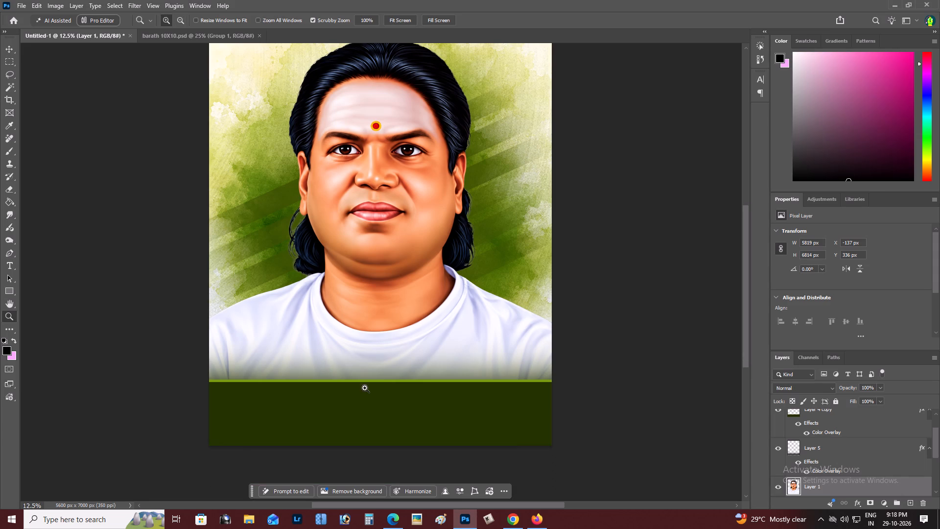
key(v)
right_click(354, 405)
click(370, 412)
key(t)
click(334, 420)
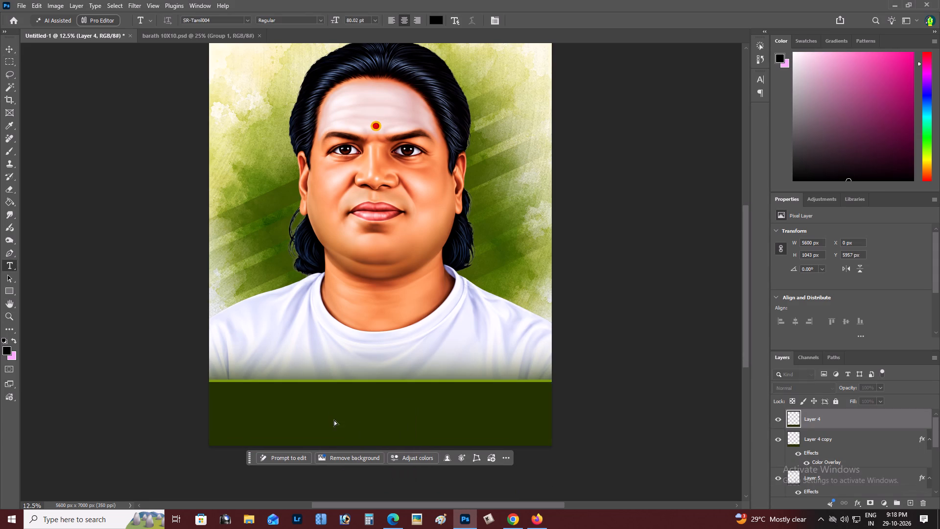
key(ctrl+v)
key(ctrl+Return)
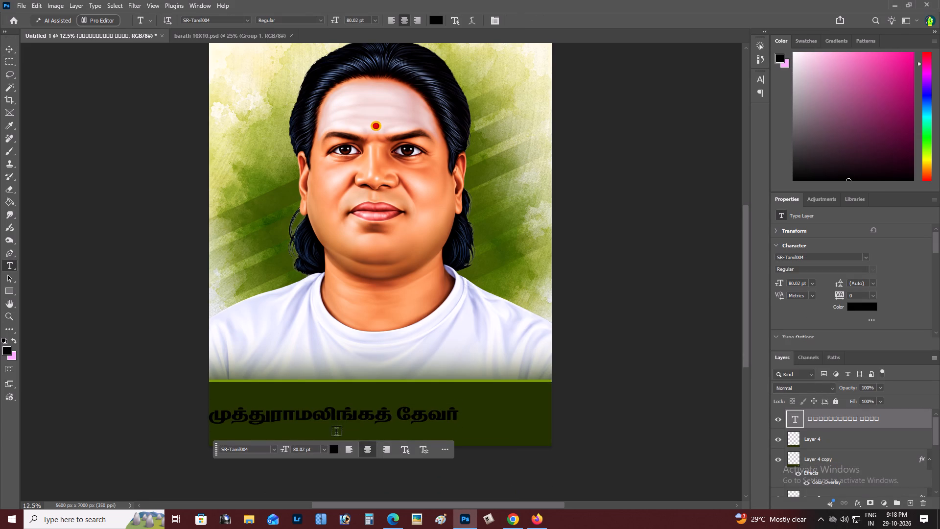
Set the Tamil name's text color to white, ffffff.
click(336, 450)
drag(751, 219, 637, 145)
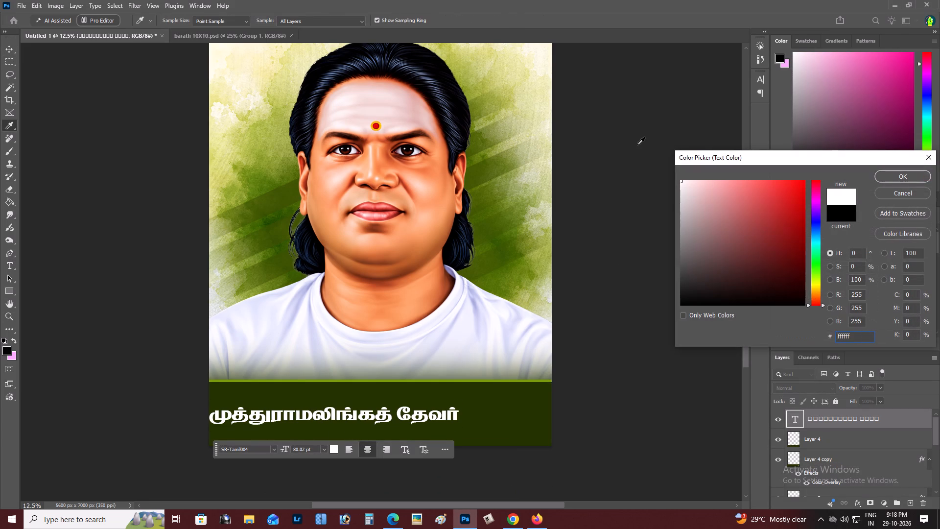
key(Return)
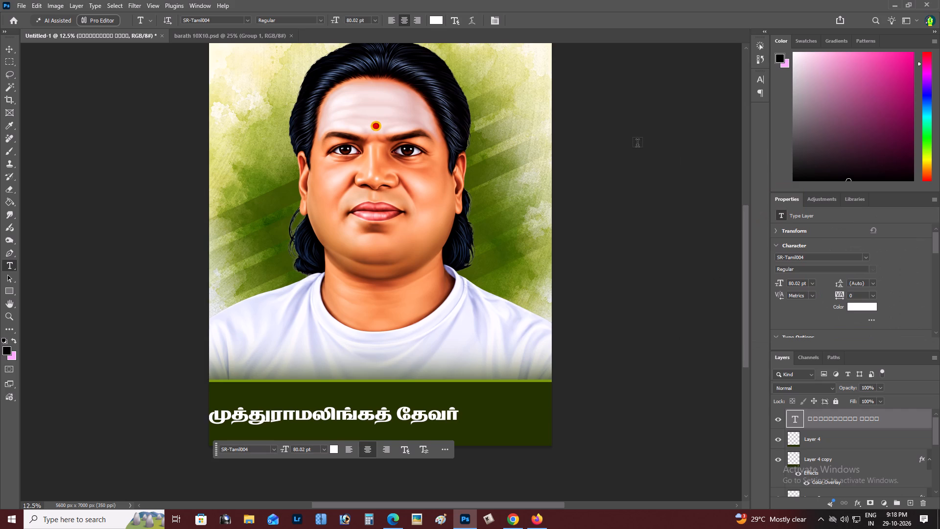
Move the Tamil name to roughly the horizontal centre of the dark green bottom strip.
key(z)
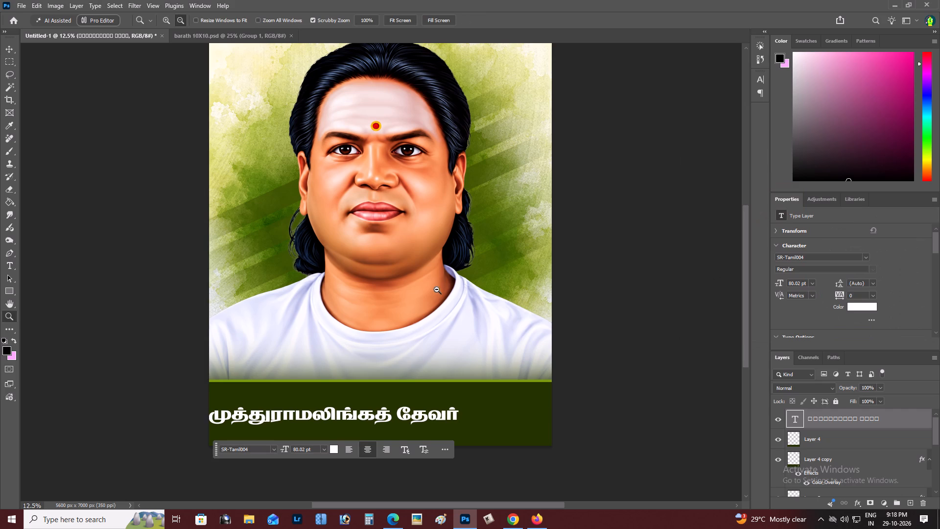
alt+click(435, 289)
right_click(435, 289)
click(458, 295)
key(space)
drag(458, 295, 434, 221)
key(z)
click(229, 342)
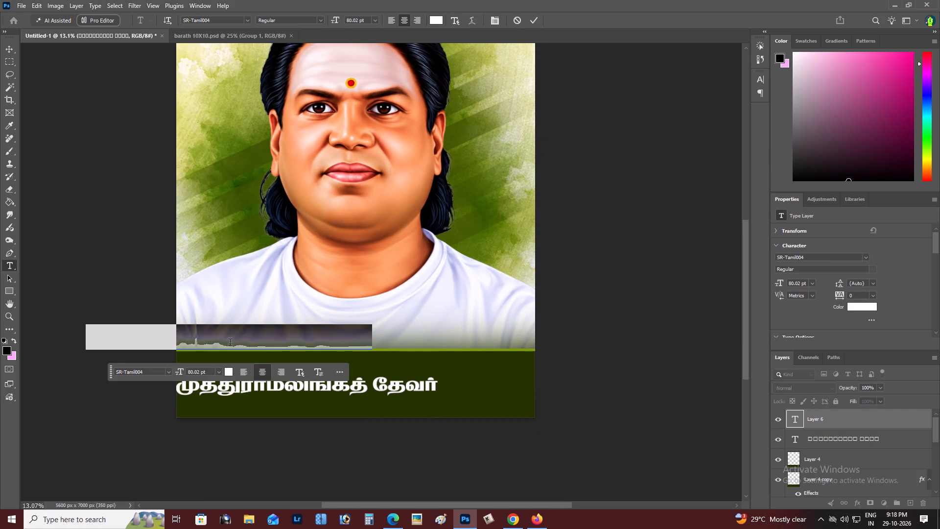
click(519, 14)
key(z)
click(322, 322)
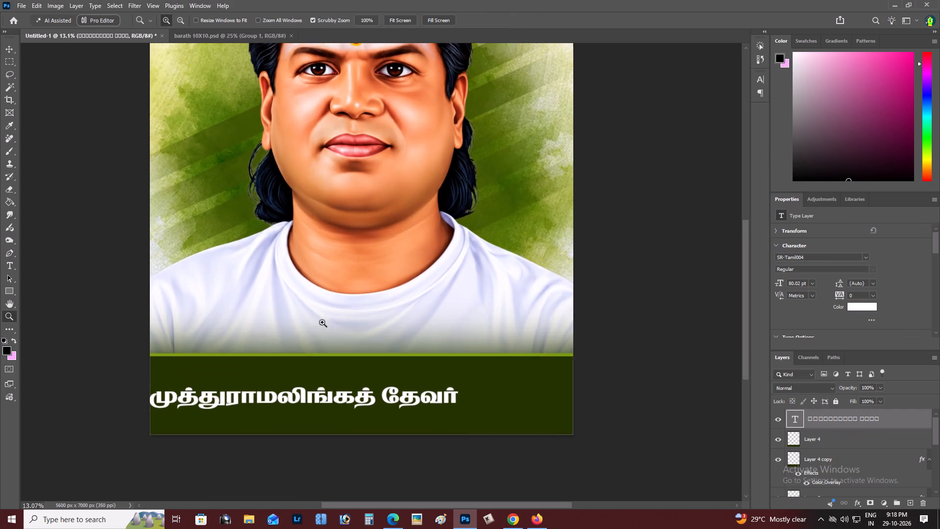
key(space)
drag(320, 322, 276, 271)
key(v)
right_click(239, 403)
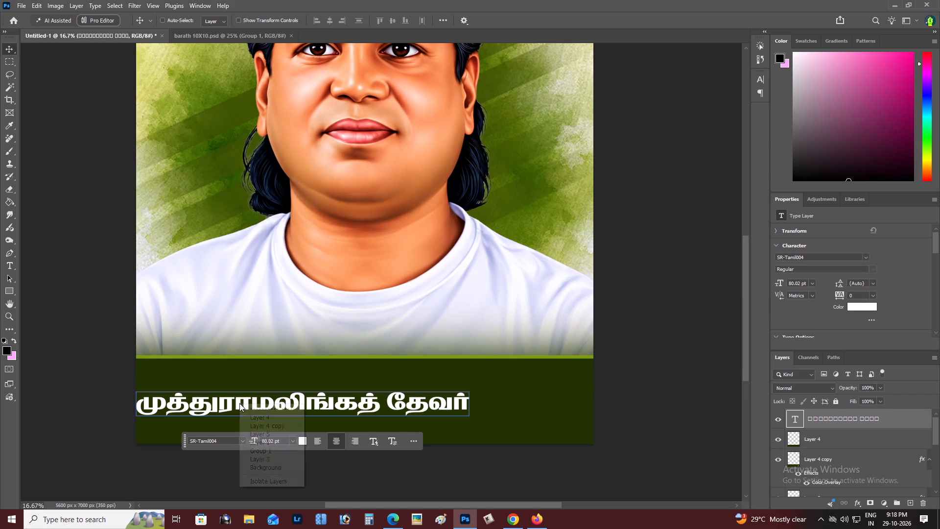
click(256, 409)
drag(256, 409, 311, 409)
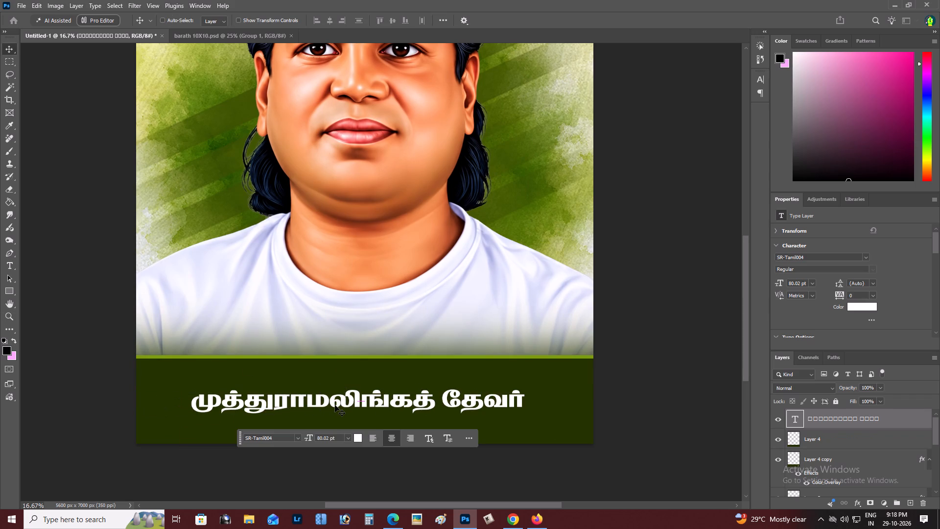
Stretch the Tamil name vertically to about 120% of its height, keeping its width.
key(ctrl+t)
shift+drag(362, 381, 365, 375)
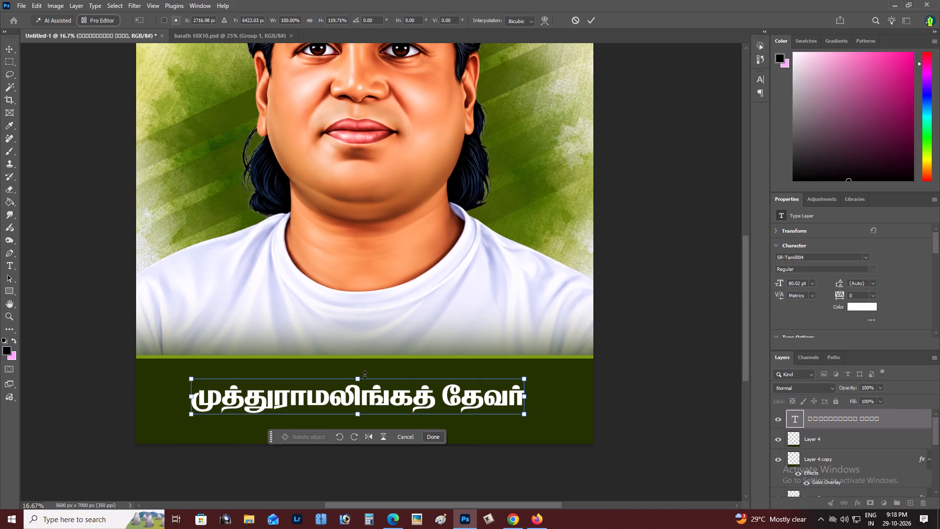
key(ctrl+Return)
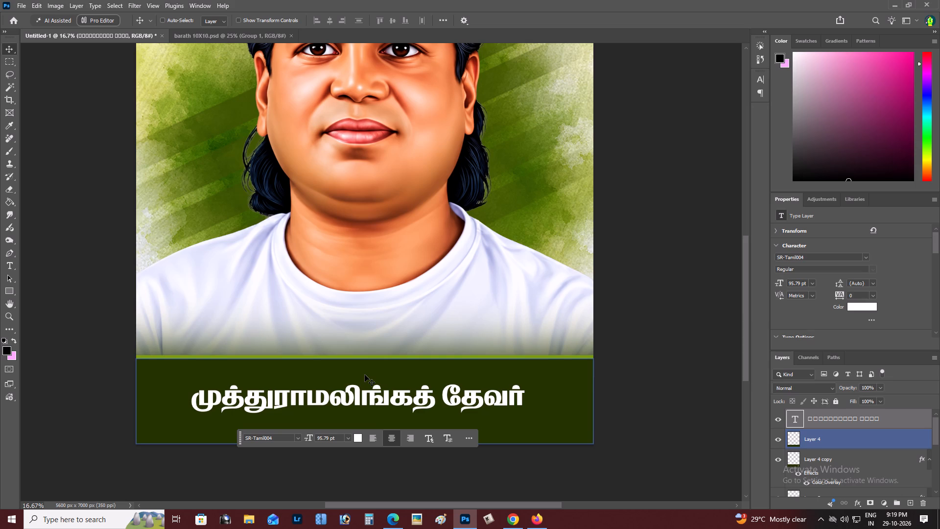
Scale the Tamil name up proportionally to about 104%, bringing the text size to 99.6 pt.
key(ctrl+t)
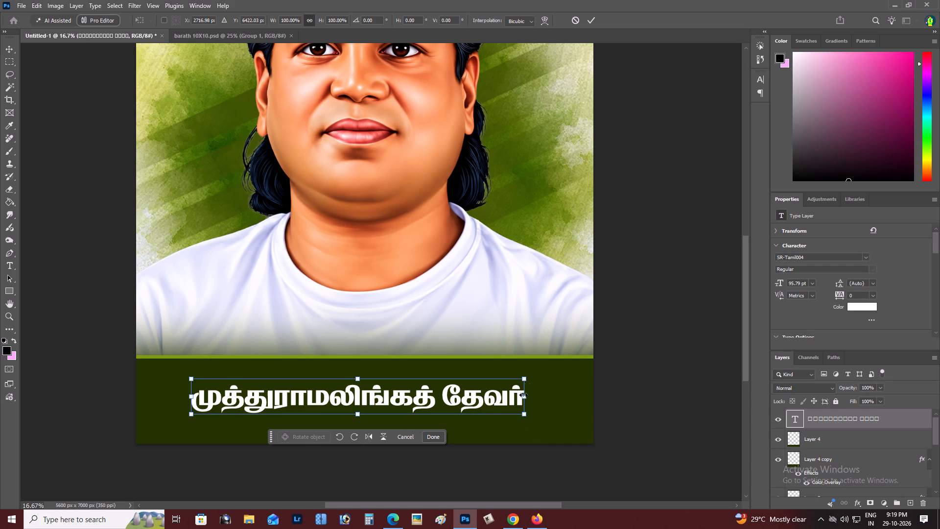
alt+drag(524, 378, 537, 376)
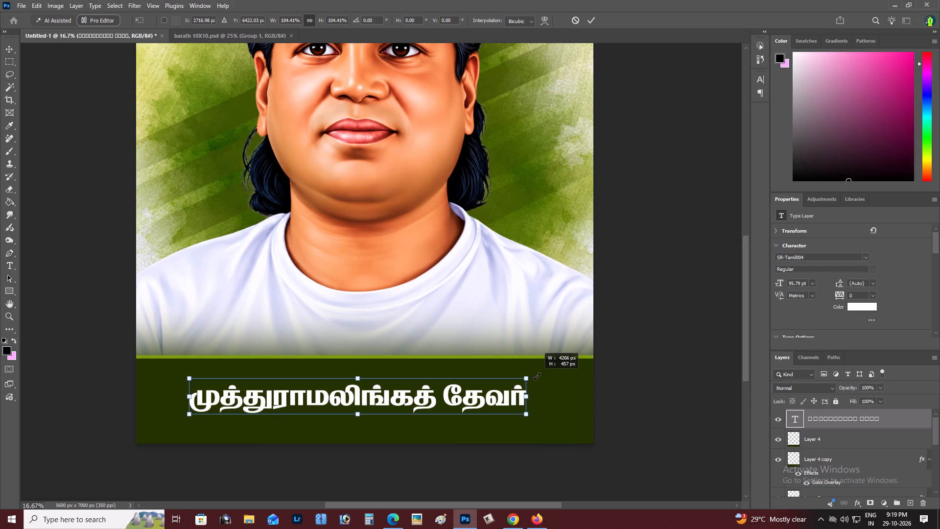
key(ctrl+Return)
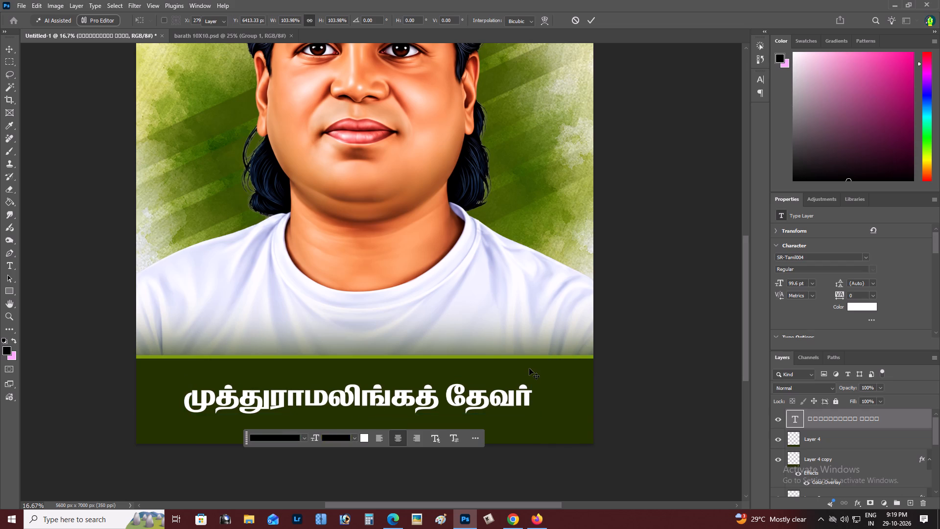
key(ctrl+Return)
key(ctrl+Return)
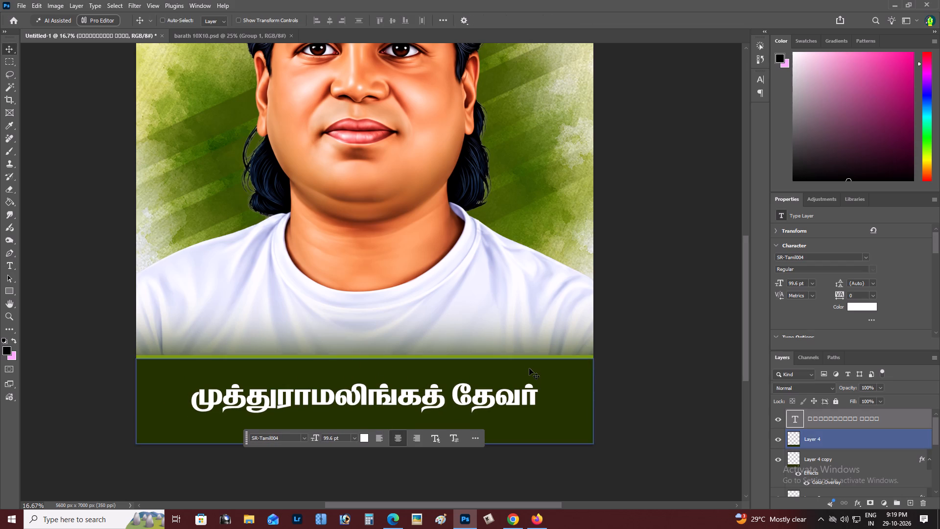
Scale the Tamil name up proportionally from its centre to about 110%, bringing the text size to 109.98 pt.
key(z)
alt+click(366, 355)
key(space)
key(space)
key(space)
key(space)
key(space)
key(space)
key(space)
key(space)
key(space)
key(space)
key(space)
key(space)
key(space)
key(space)
key(space)
key(space)
key(space)
drag(366, 355, 365, 338)
key(z)
alt+click(365, 337)
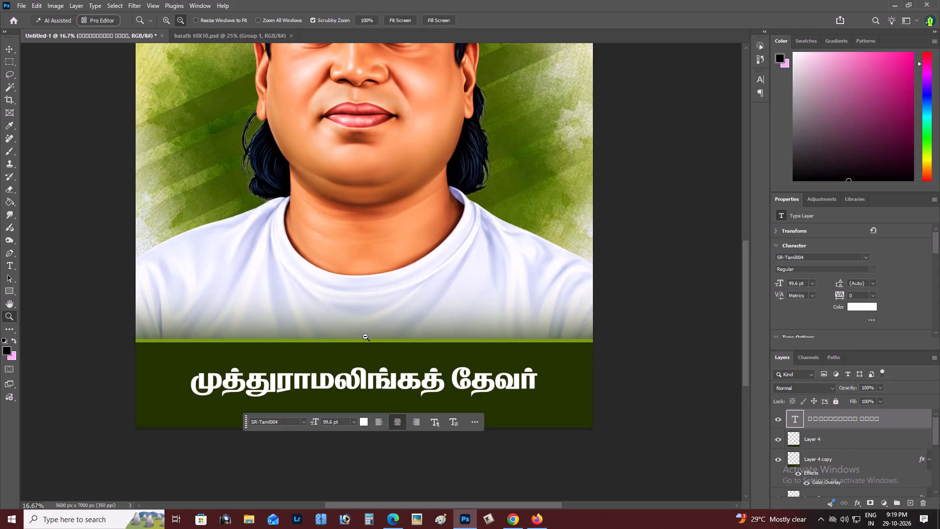
right_click(370, 327)
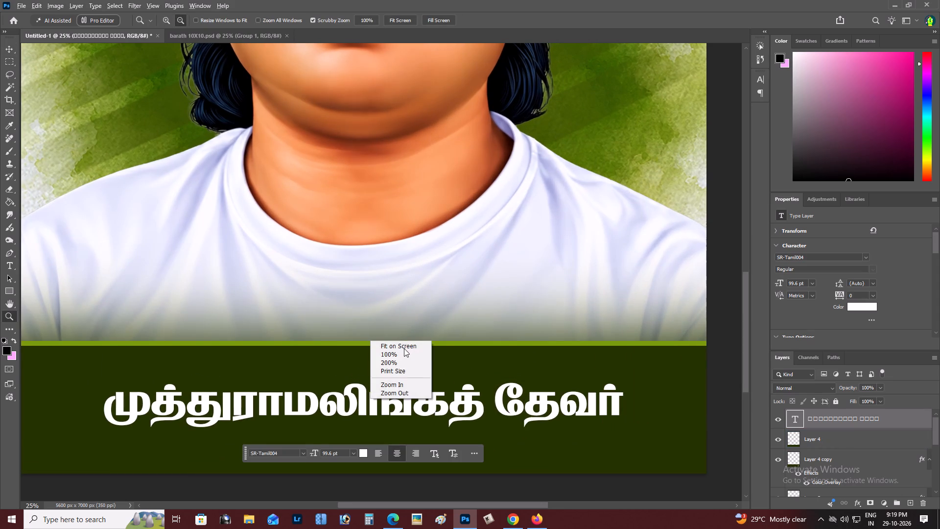
alt+click(403, 349)
key(space)
key(space)
key(space)
key(space)
key(space)
key(space)
drag(401, 362, 392, 277)
key(space)
drag(411, 378, 407, 363)
key(ctrl+t)
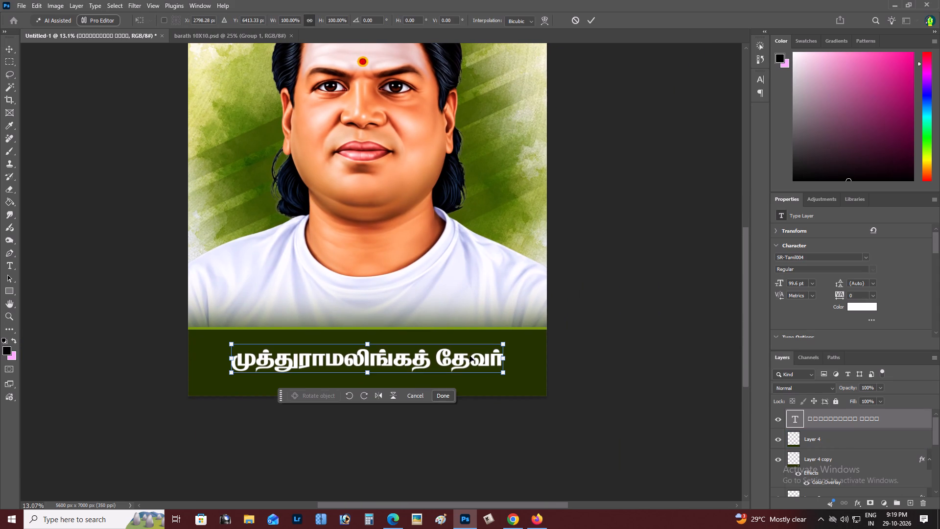
alt+drag(502, 345, 511, 344)
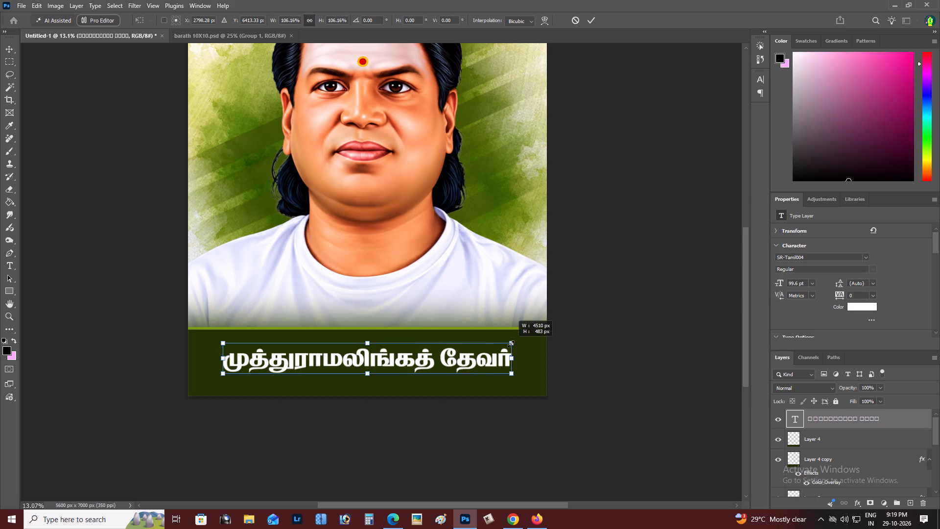
alt+drag(511, 344, 517, 378)
alt+drag(517, 378, 517, 353)
key(ctrl+Return)
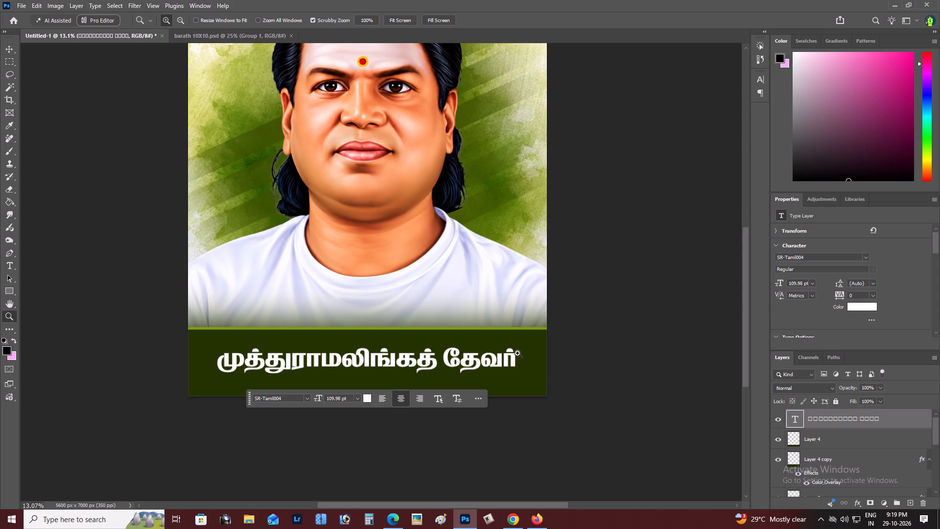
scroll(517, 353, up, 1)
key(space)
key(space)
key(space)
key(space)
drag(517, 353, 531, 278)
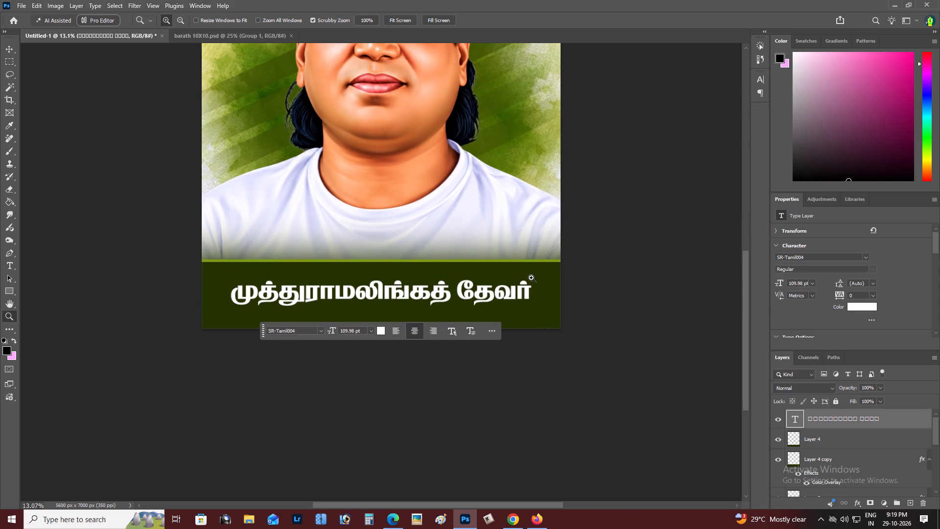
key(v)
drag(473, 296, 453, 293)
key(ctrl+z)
Scale the Tamil name up proportionally from its centre to about 105.6%, bringing the text size to 116.11 pt.
key(ctrl+t)
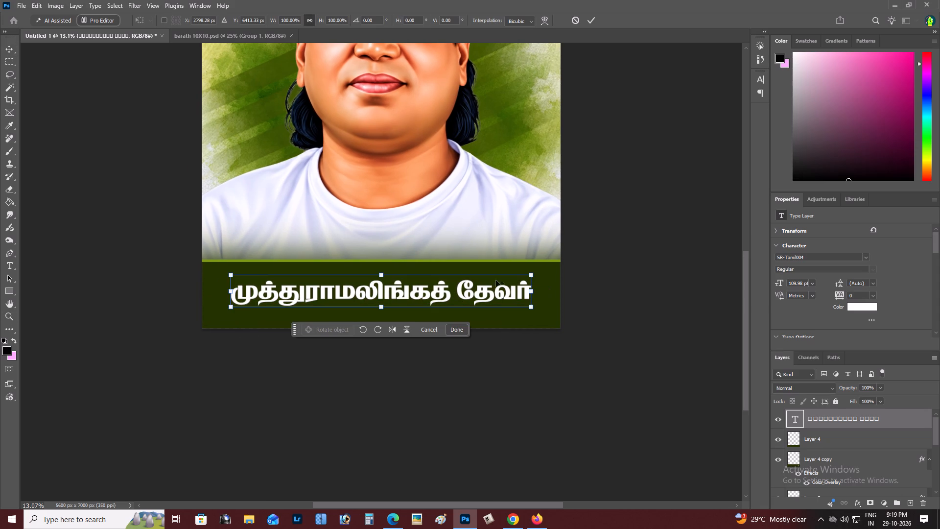
alt+drag(533, 275, 541, 273)
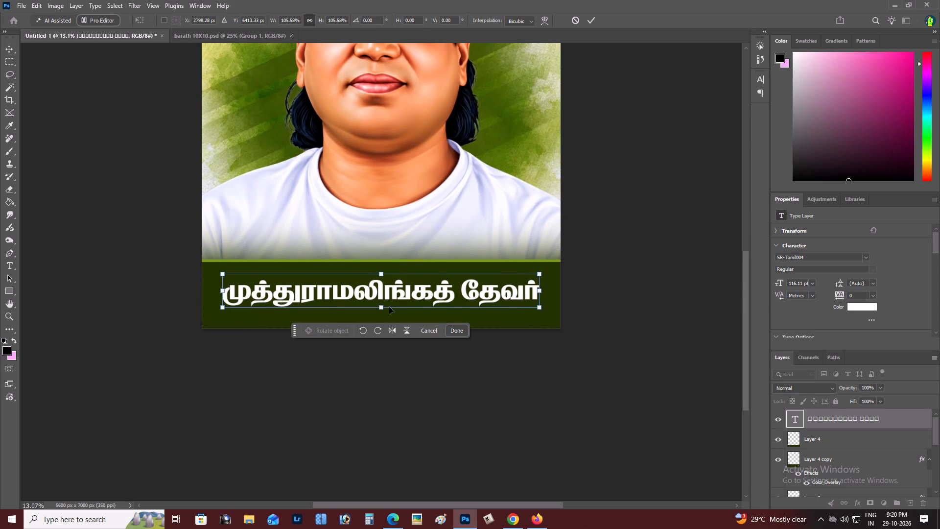
key(ctrl+Return)
Nudge the Tamil name down 60 px within the dark green strip.
key(v)
key(shift+Down)
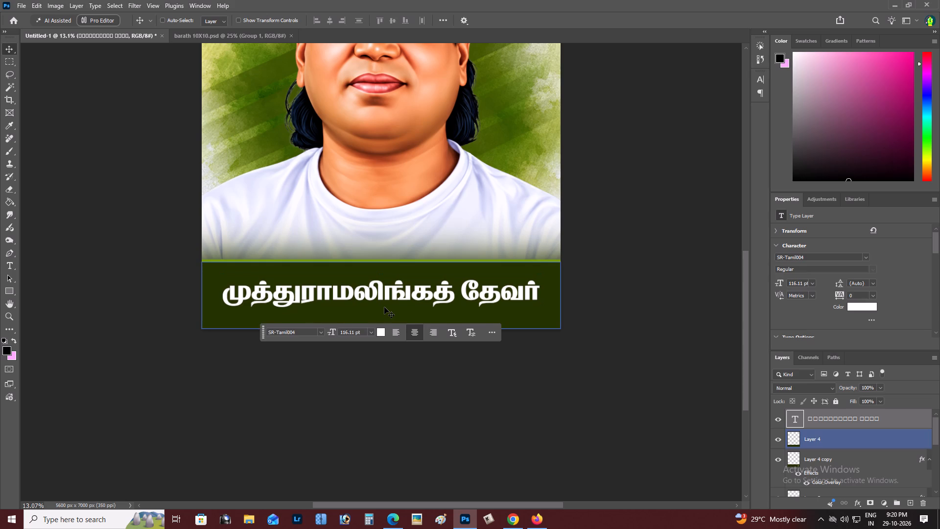
key(shift+Down)
key(shift+Down)
key(shift+Down)
key(shift+Down)
key(shift+Down)
Resize the Tamil name to about 89.5% width and 98.2% height, bringing the text size to 113.98 pt.
key(ctrl+t)
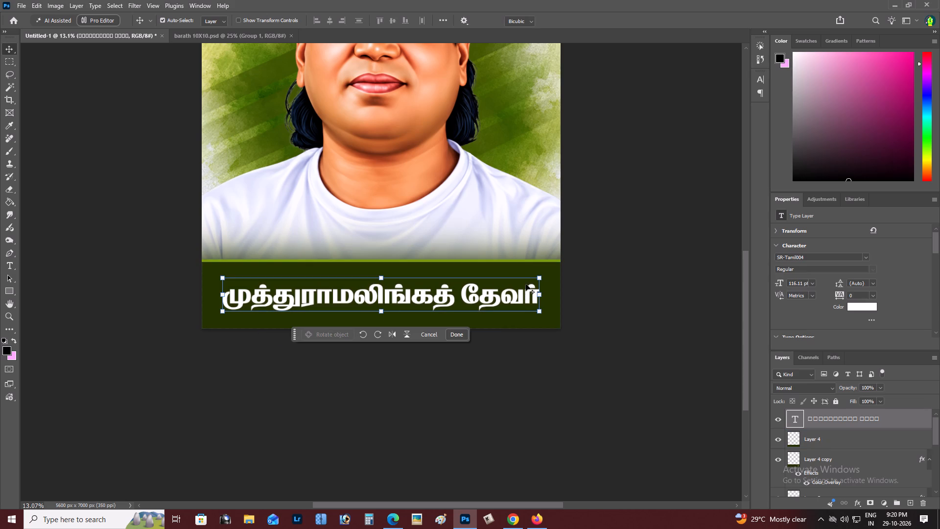
alt+drag(540, 276, 524, 278)
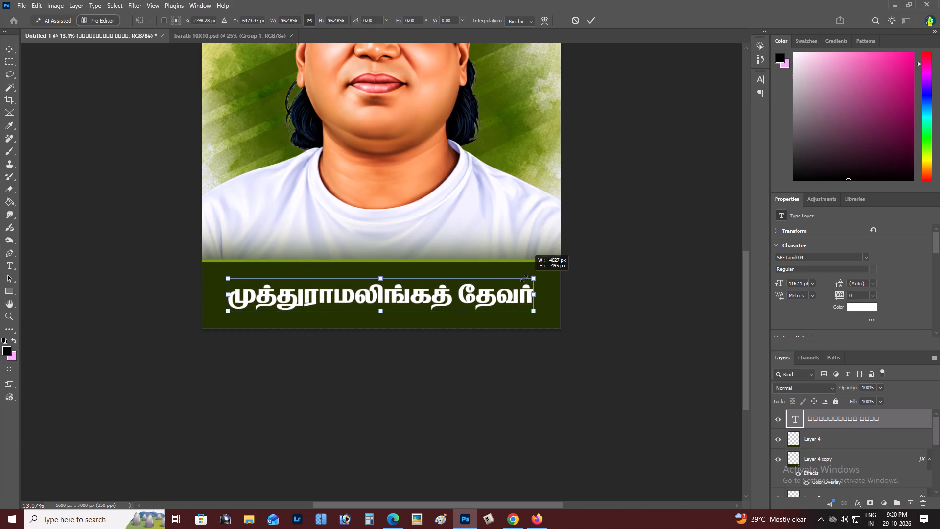
alt+drag(524, 278, 523, 281)
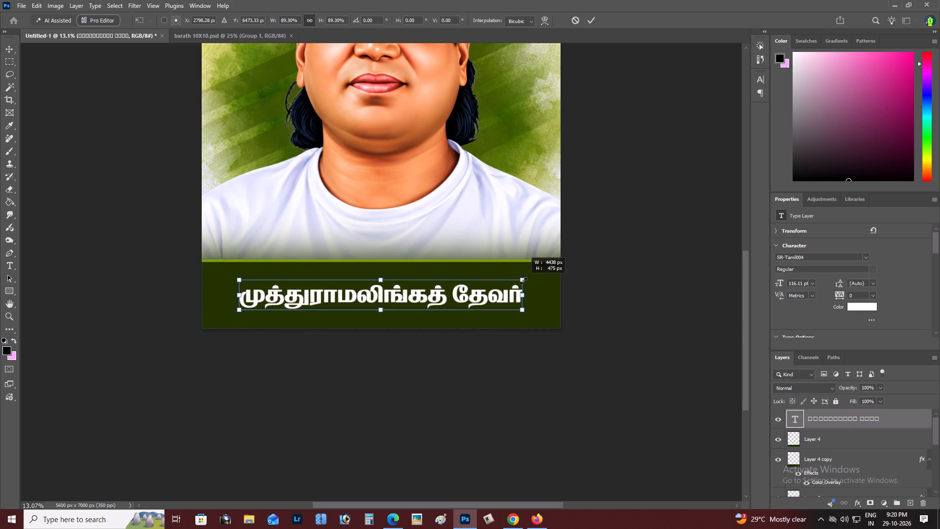
alt+drag(523, 281, 534, 282)
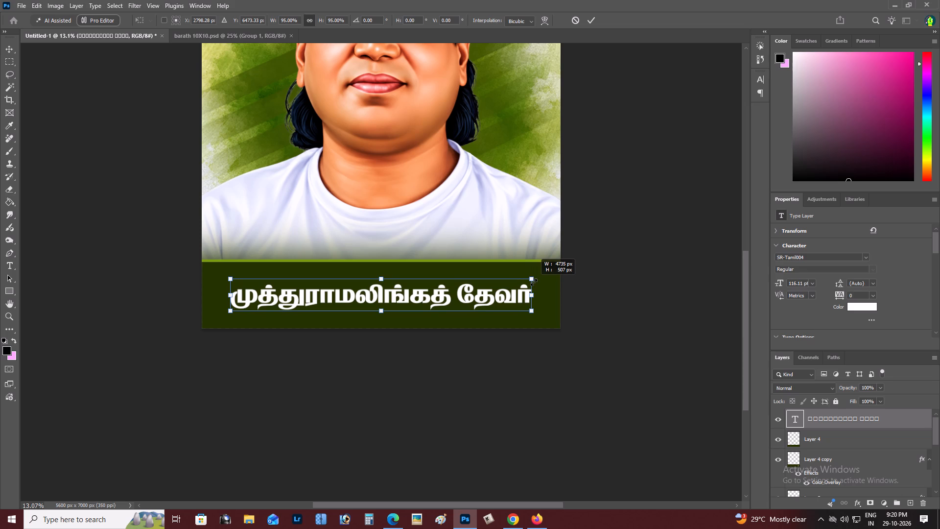
alt+drag(534, 282, 523, 282)
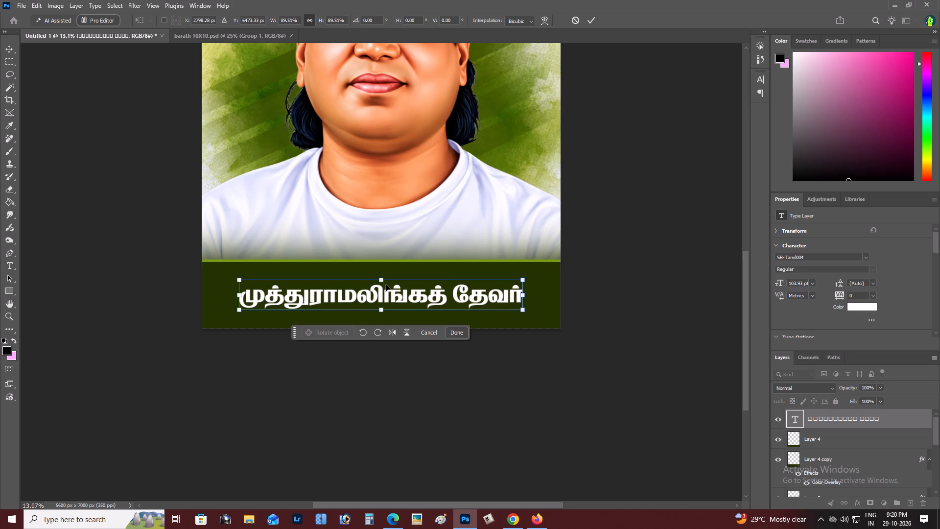
shift+click(385, 282)
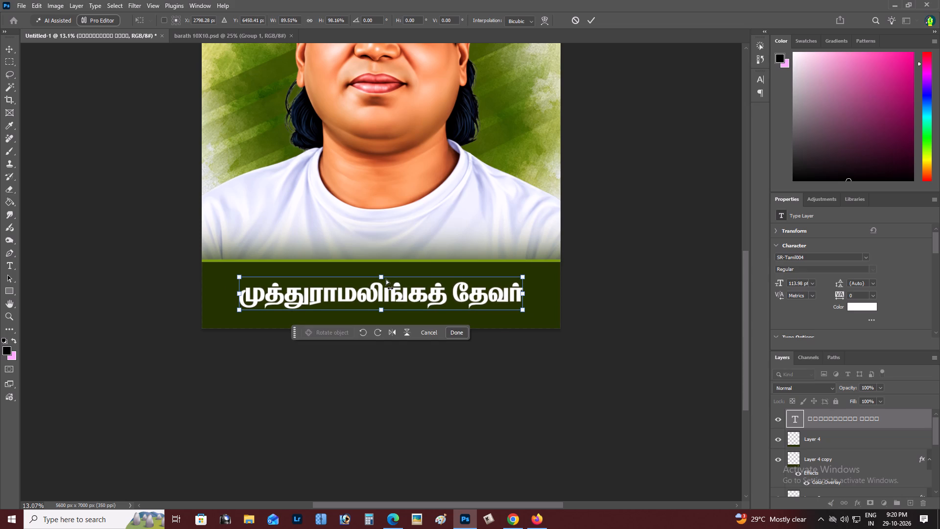
key(ctrl+Return)
Nudge the Tamil name down about 97 px into the lower part of the dark green strip.
key(v)
key(Down)
key(shift+Down)
key(shift+Down)
key(shift+Down)
key(shift+Down)
key(shift+Down)
key(shift+Down)
key(shift+Down)
key(shift+Down)
key(shift+Down)
key(shift+Down)
key(shift+Down)
key(shift+Down)
key(shift+Down)
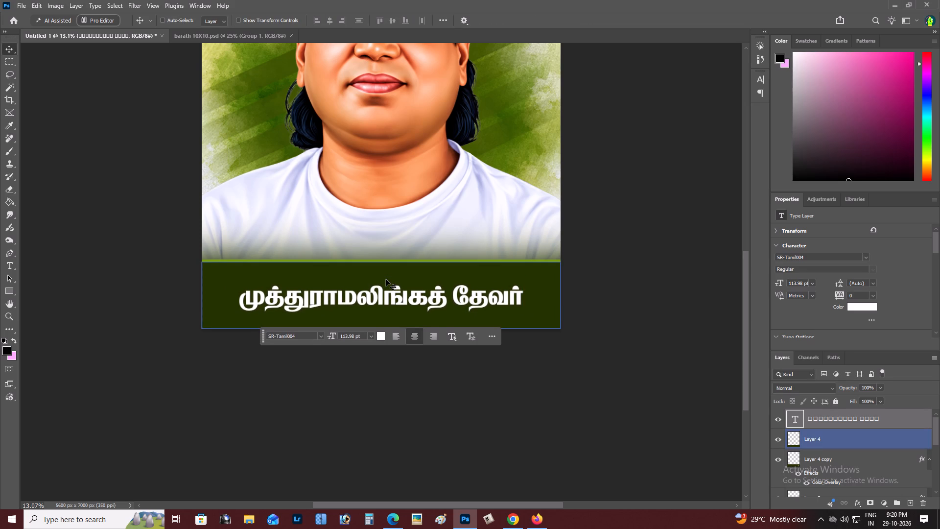
Scale the Tamil name up slightly and proportionally from its centre, bringing the text size to 118.1 pt.
key(ctrl+t)
alt+drag(519, 283, 521, 282)
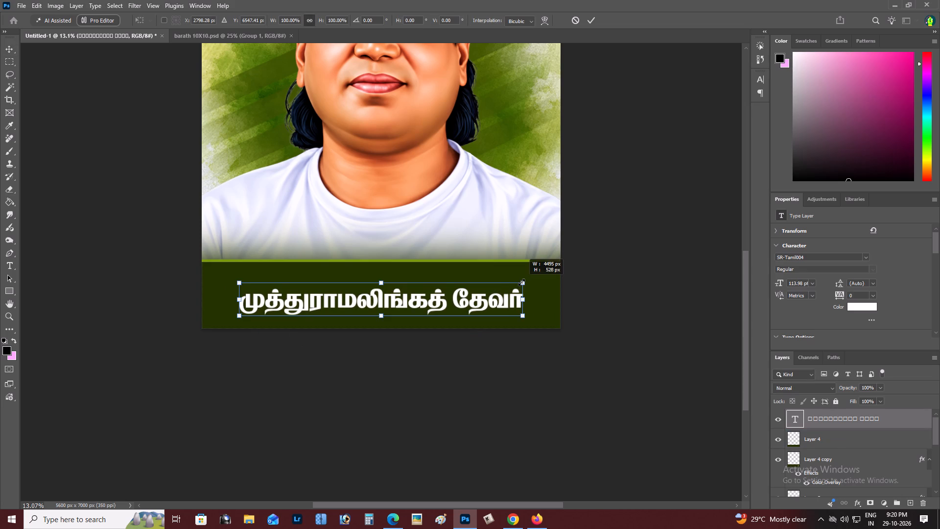
alt+drag(521, 282, 525, 284)
key(ctrl+Return)
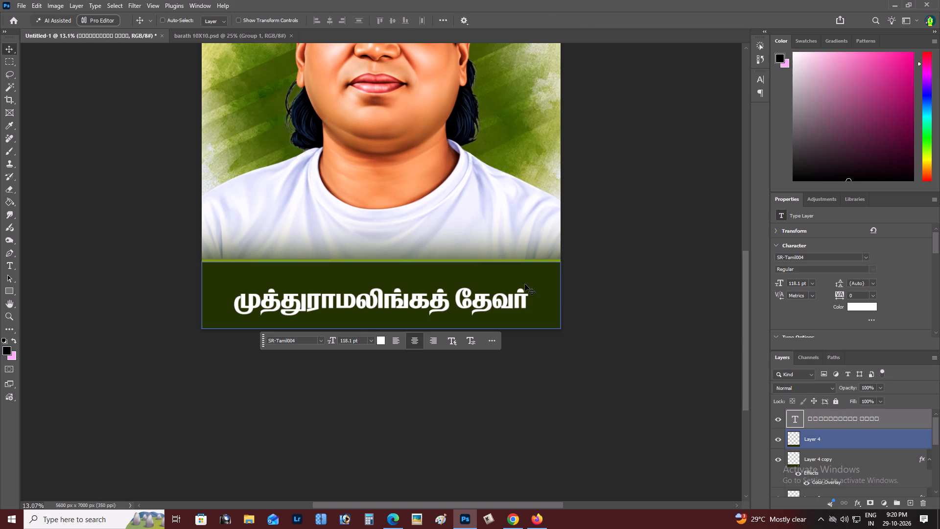
Nudge the Tamil name 20 px to the left on the dark green strip.
key(z)
alt+click(413, 278)
right_click(413, 278)
double_click(424, 282)
key(space)
drag(424, 282, 435, 270)
key(v)
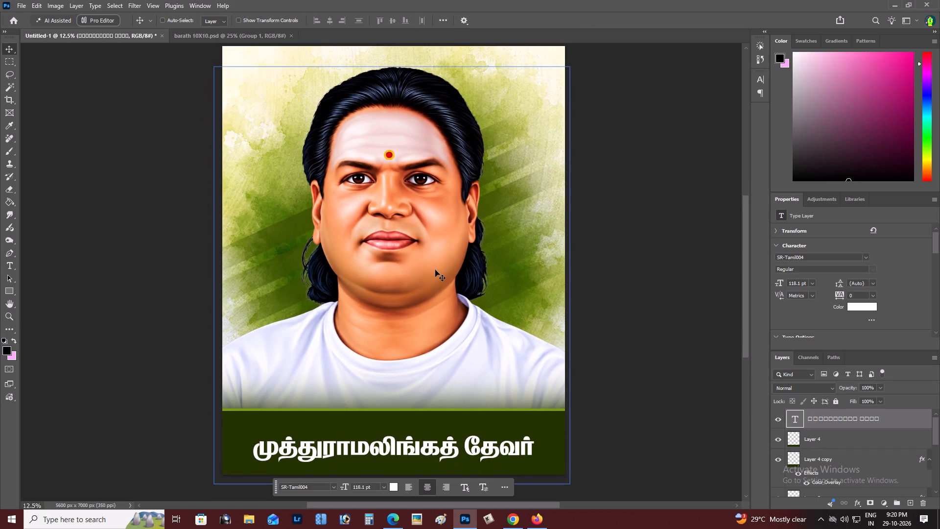
key(shift+Left)
key(shift+Left)
Scale the Tamil name up proportionally to about 106.7%, bringing the text size to 126.03 pt.
key(ctrl+t)
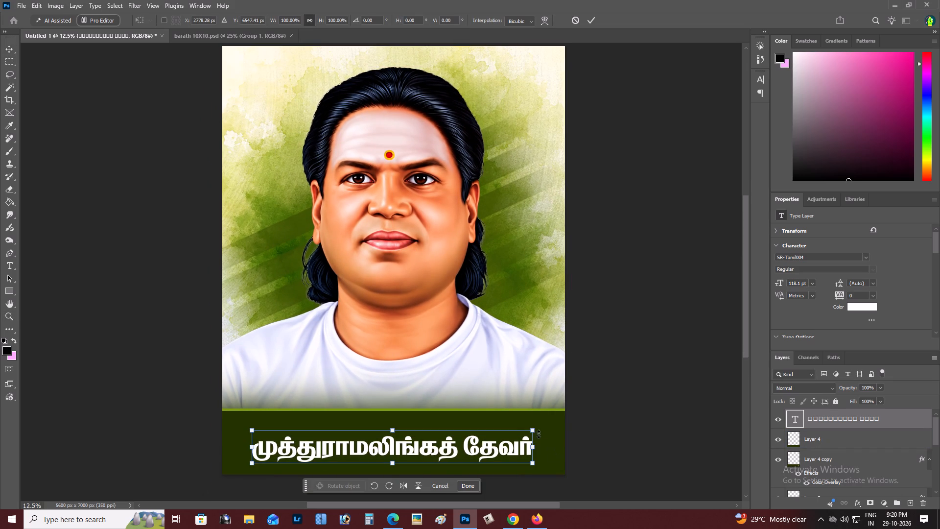
alt+drag(532, 430, 542, 432)
key(ctrl+Return)
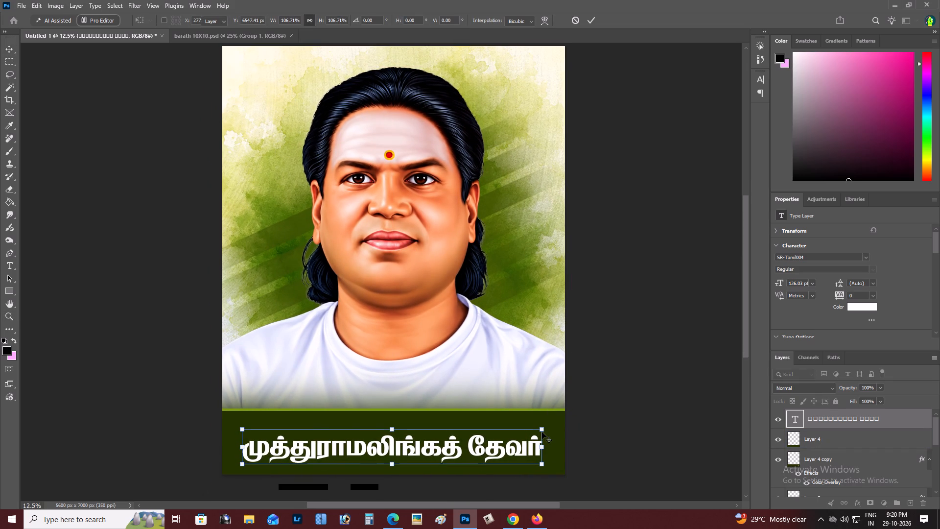
Nudge the Tamil name down 40 px within the dark green strip.
key(v)
key(shift+Down)
key(shift+Down)
key(shift+Down)
key(shift+Down)
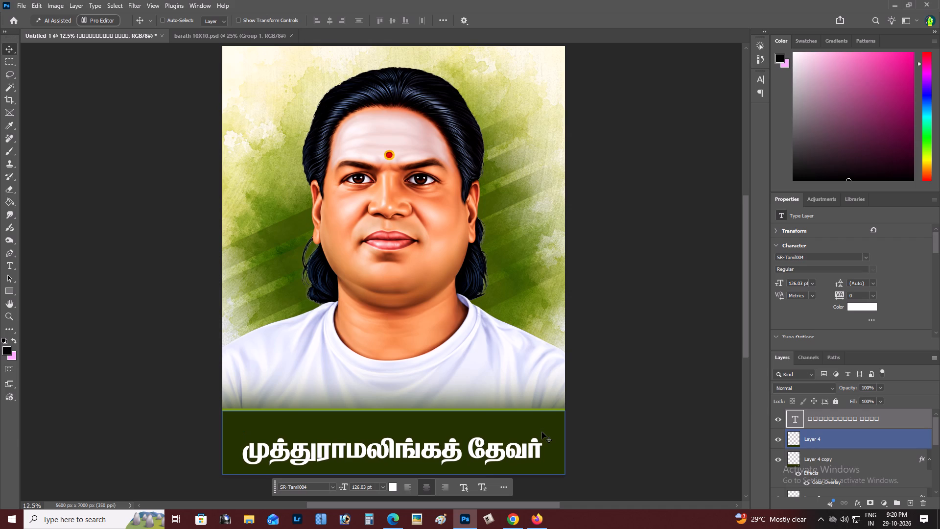